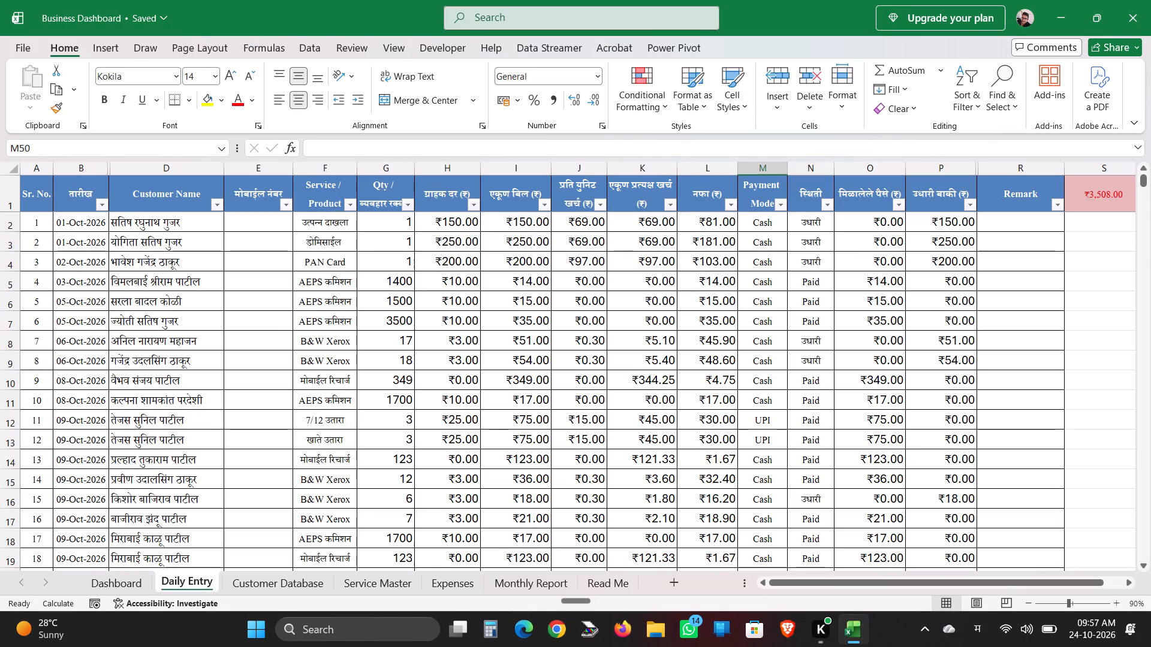
Filter the स्थिती column of the Daily Entry sheet to show only the उधारी entries.
{"action": "left_click", "coordinate": [828, 196]}
{"action": "left_click", "coordinate": [827, 202]}
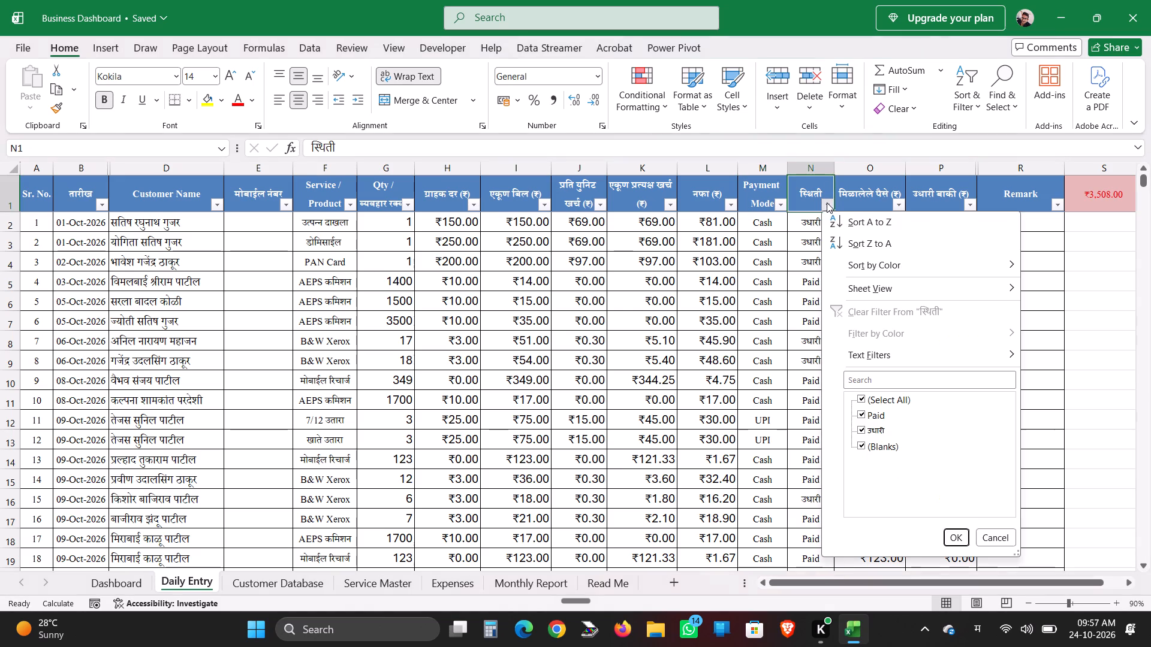
{"action": "left_click", "coordinate": [857, 398]}
{"action": "left_click", "coordinate": [860, 428]}
{"action": "left_click", "coordinate": [949, 537]}
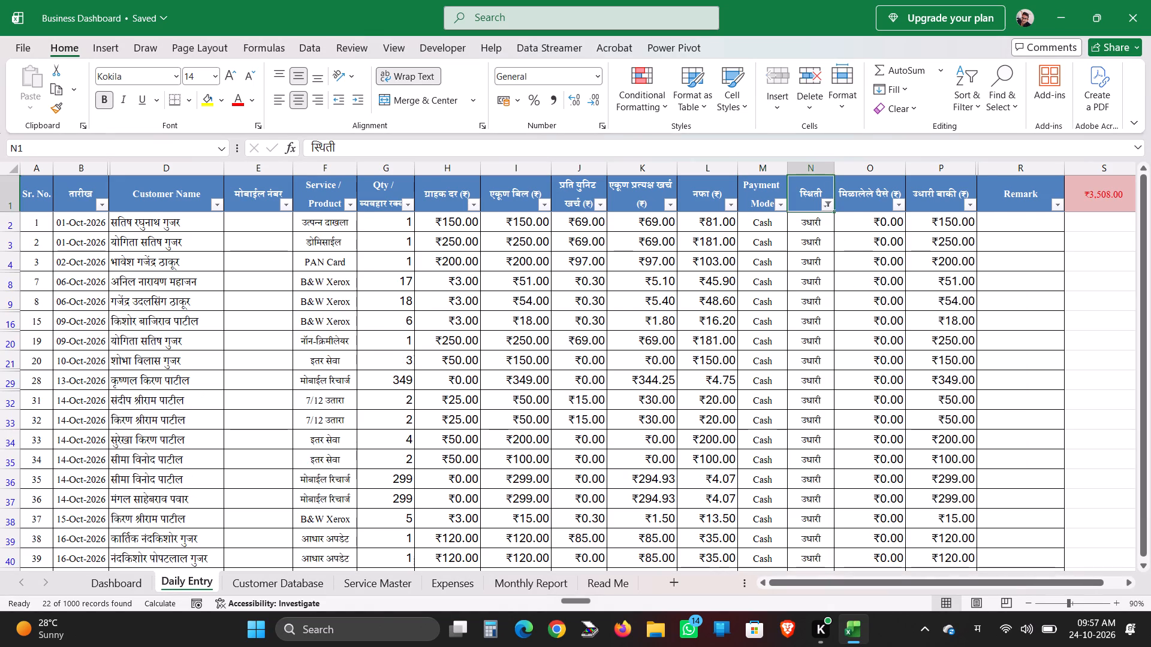
Examine the filtered उधारी entries, checking the Service / Product value of the first rows one by one.
{"action": "scroll", "coordinate": [275, 271], "scroll_direction": "down", "scroll_amount": 6}
{"action": "scroll", "coordinate": [275, 271], "scroll_direction": "up", "scroll_amount": 6}
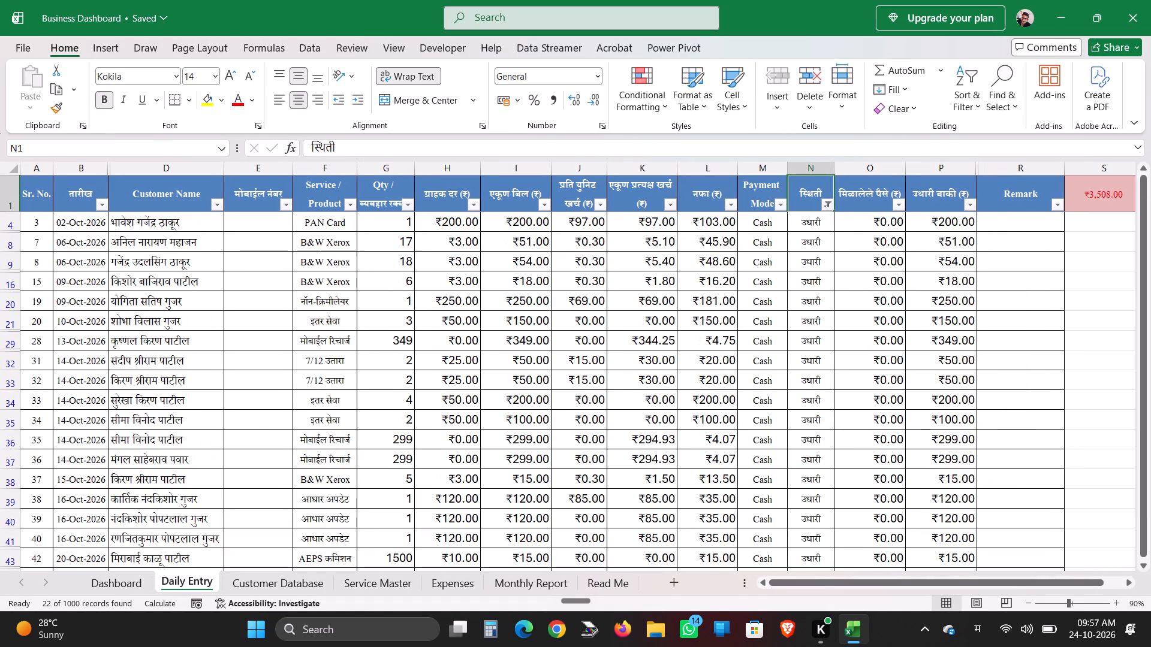
{"action": "scroll", "coordinate": [275, 271], "scroll_direction": "up", "scroll_amount": 6}
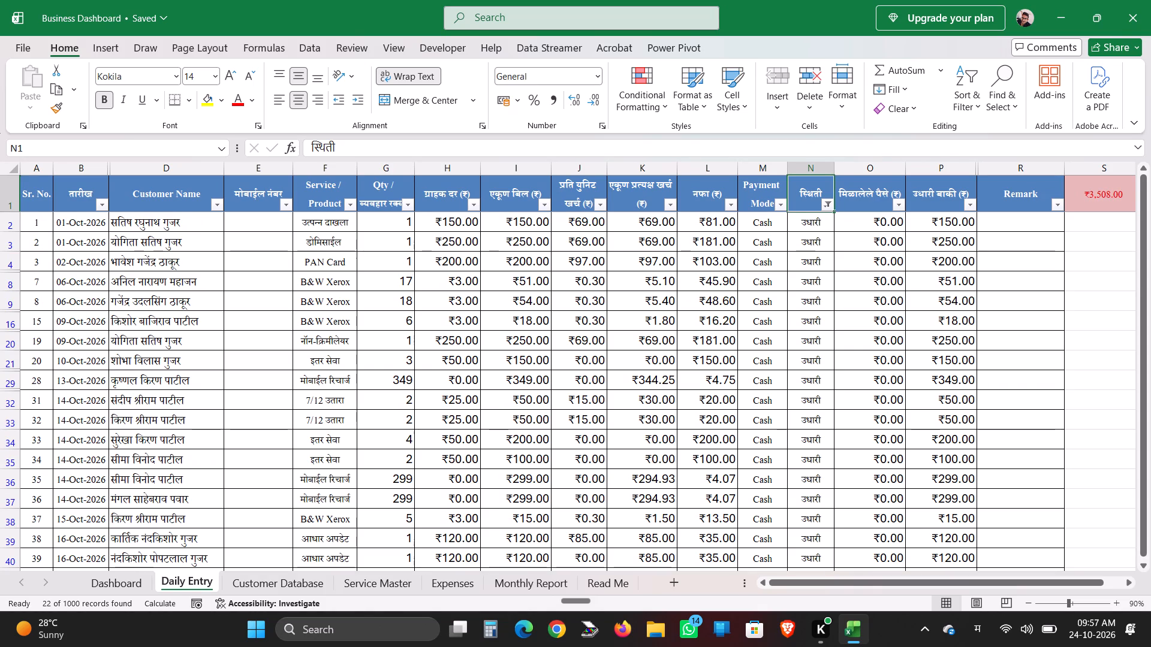
{"action": "left_click", "coordinate": [311, 225]}
{"action": "left_click", "coordinate": [325, 239]}
{"action": "left_click", "coordinate": [320, 263]}
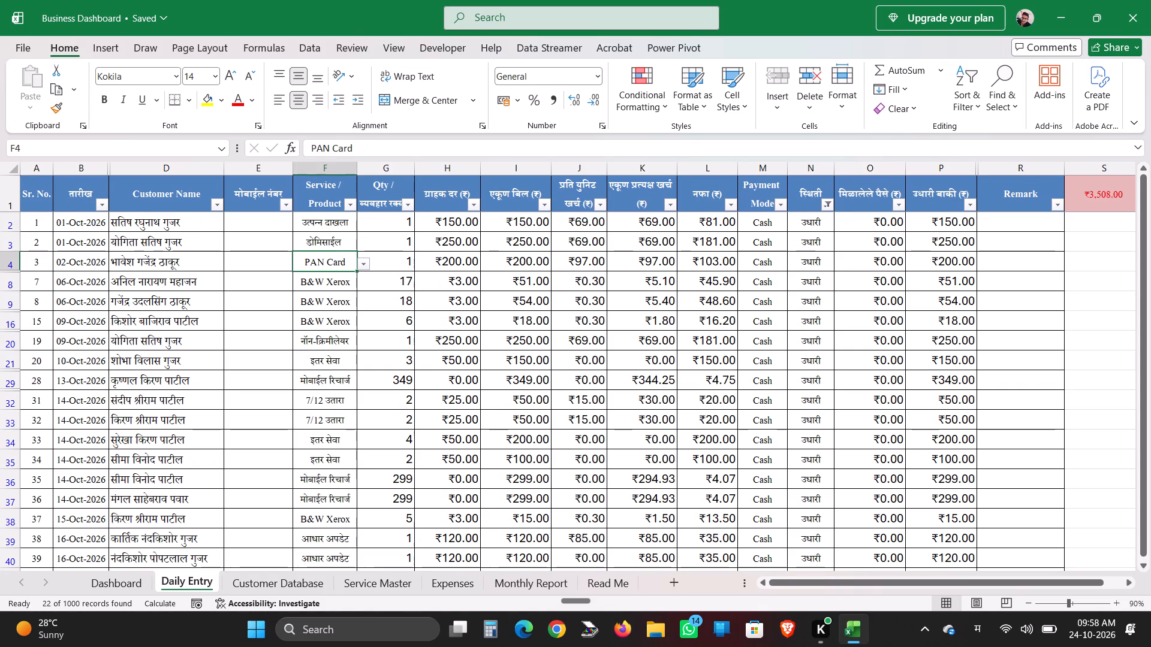
{"action": "left_click", "coordinate": [312, 280]}
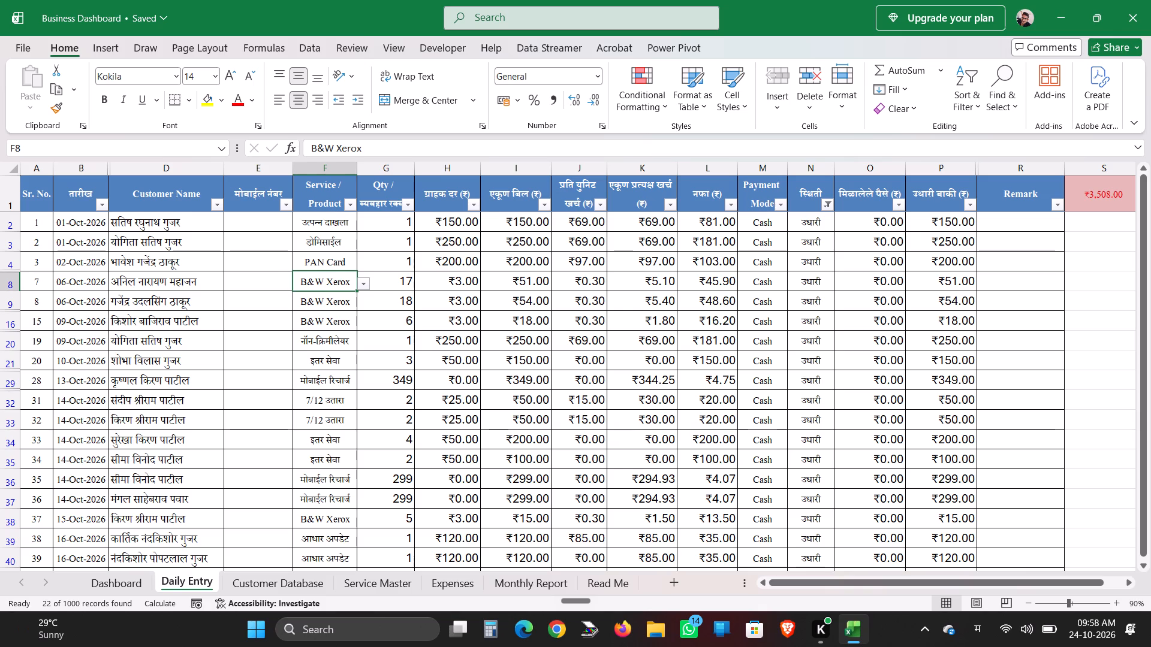
{"action": "left_click", "coordinate": [316, 304]}
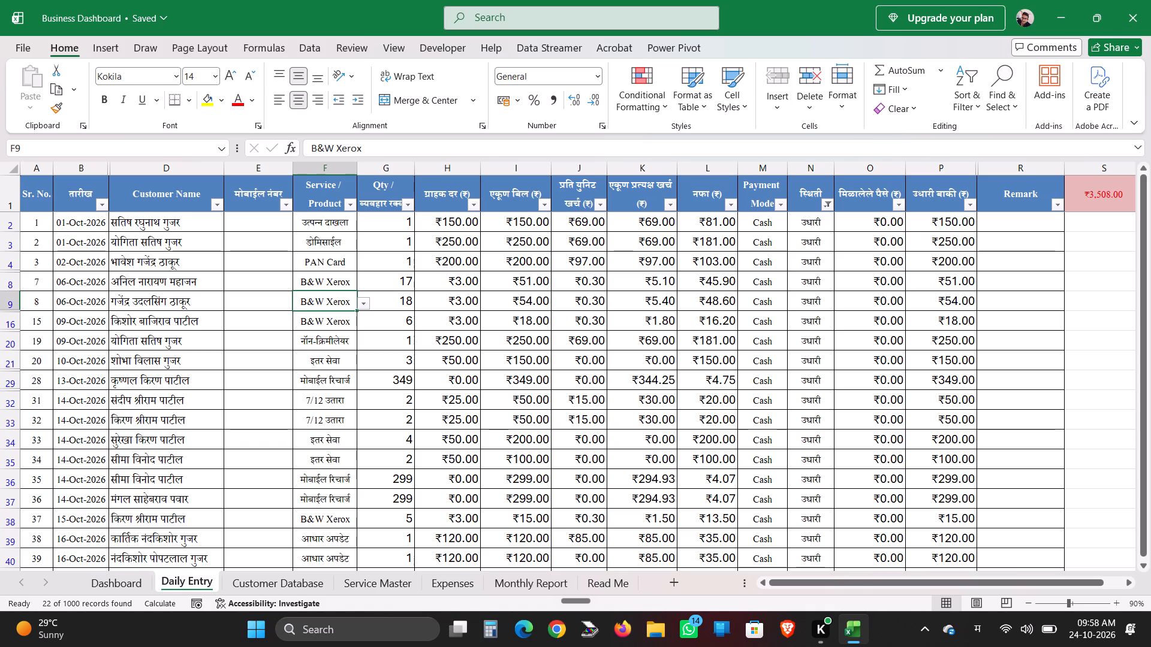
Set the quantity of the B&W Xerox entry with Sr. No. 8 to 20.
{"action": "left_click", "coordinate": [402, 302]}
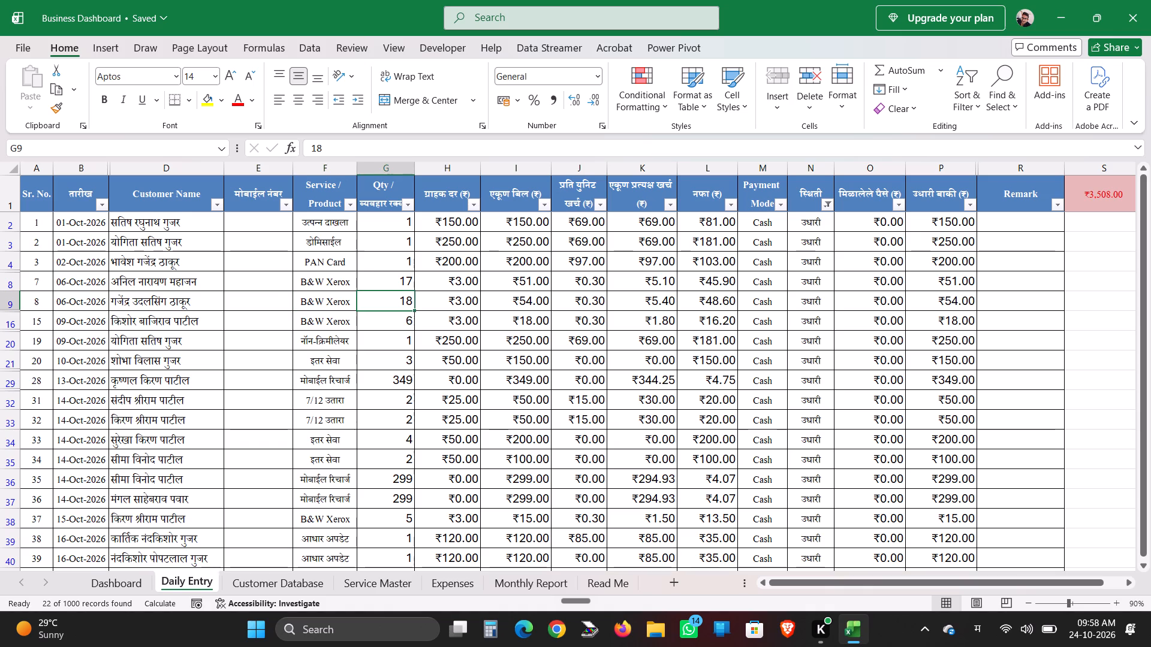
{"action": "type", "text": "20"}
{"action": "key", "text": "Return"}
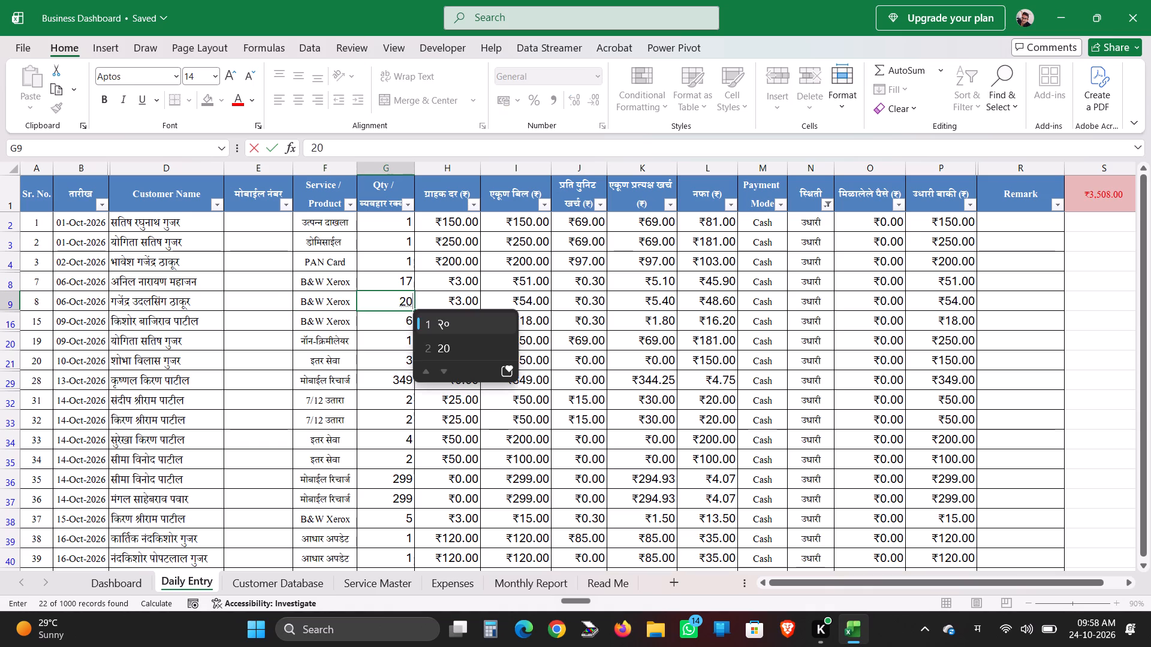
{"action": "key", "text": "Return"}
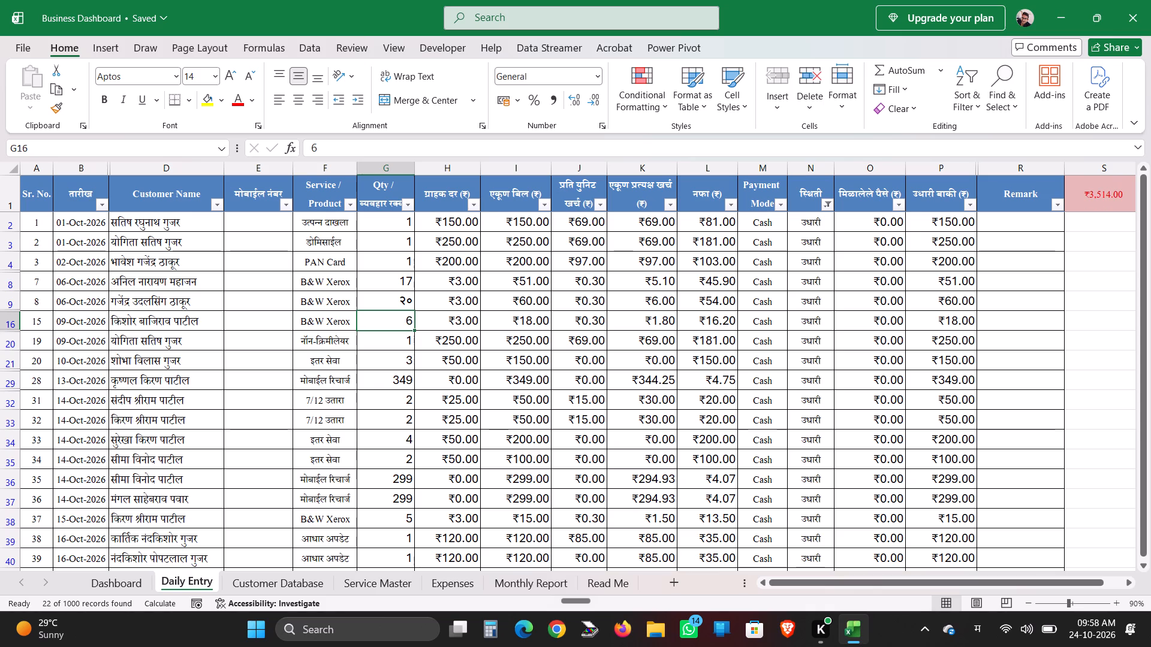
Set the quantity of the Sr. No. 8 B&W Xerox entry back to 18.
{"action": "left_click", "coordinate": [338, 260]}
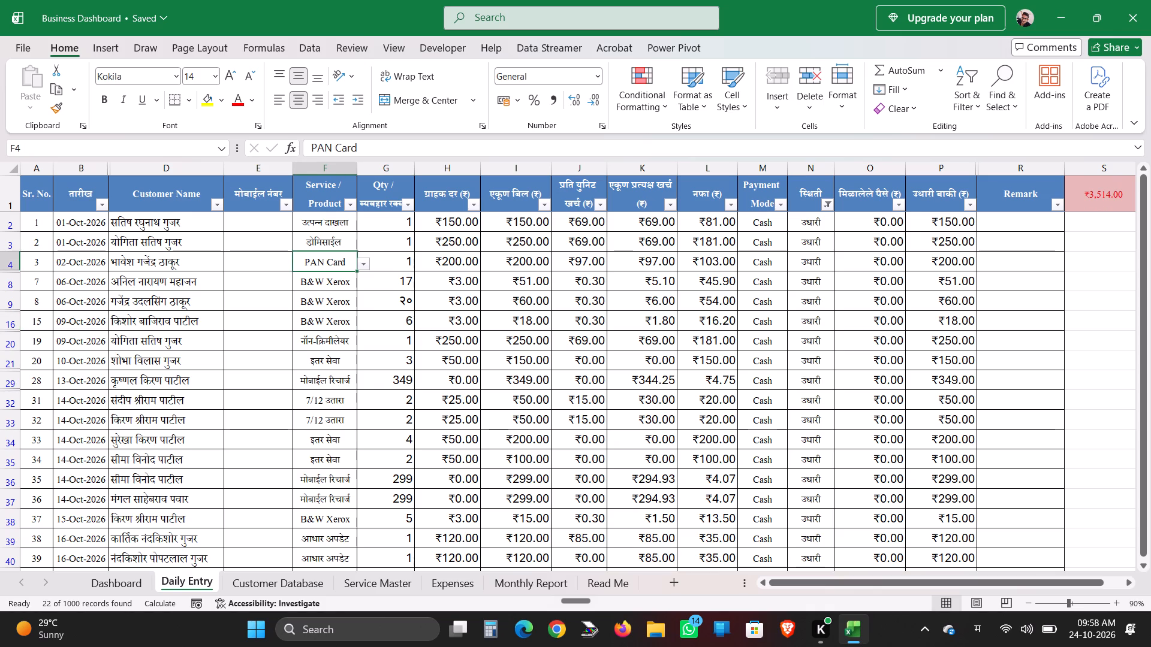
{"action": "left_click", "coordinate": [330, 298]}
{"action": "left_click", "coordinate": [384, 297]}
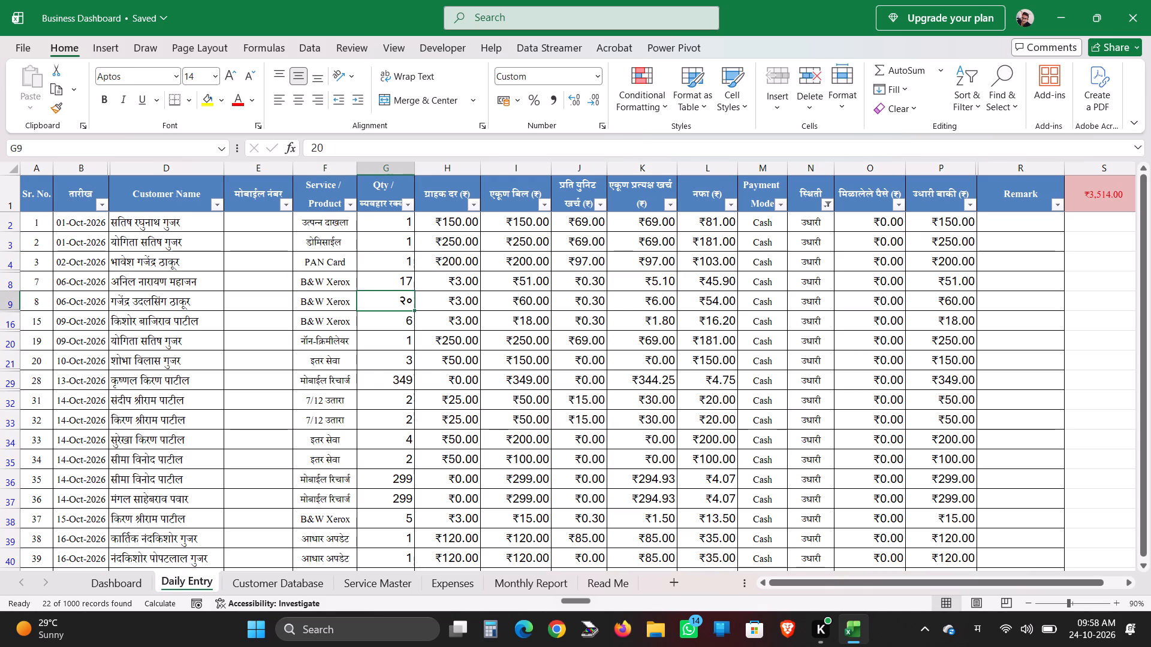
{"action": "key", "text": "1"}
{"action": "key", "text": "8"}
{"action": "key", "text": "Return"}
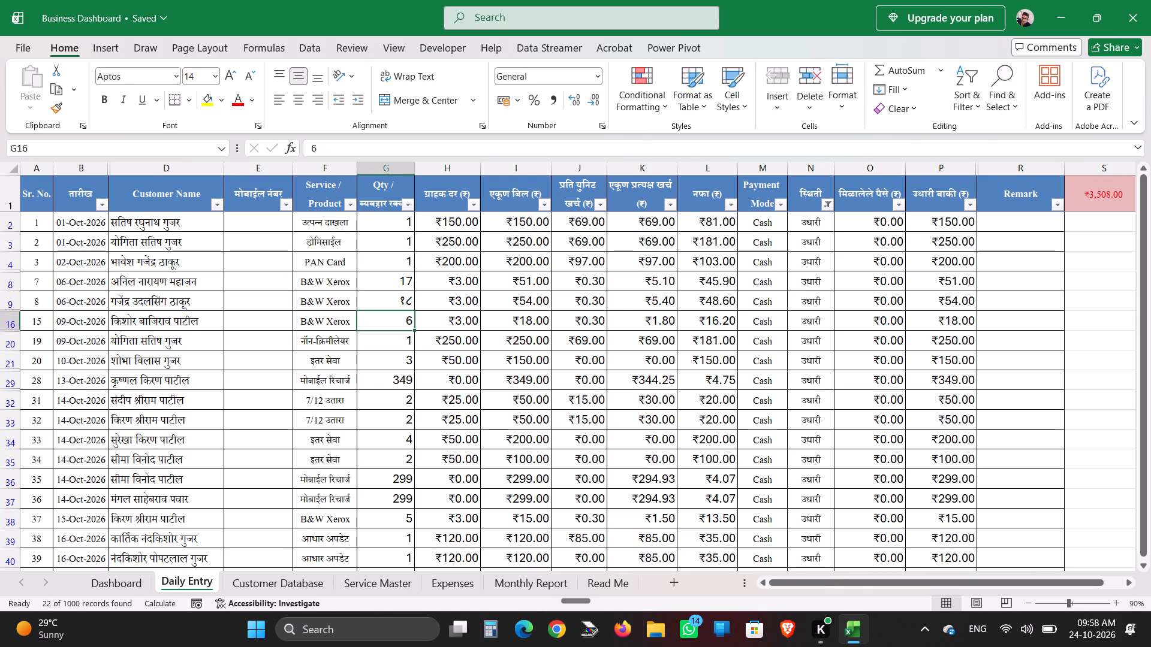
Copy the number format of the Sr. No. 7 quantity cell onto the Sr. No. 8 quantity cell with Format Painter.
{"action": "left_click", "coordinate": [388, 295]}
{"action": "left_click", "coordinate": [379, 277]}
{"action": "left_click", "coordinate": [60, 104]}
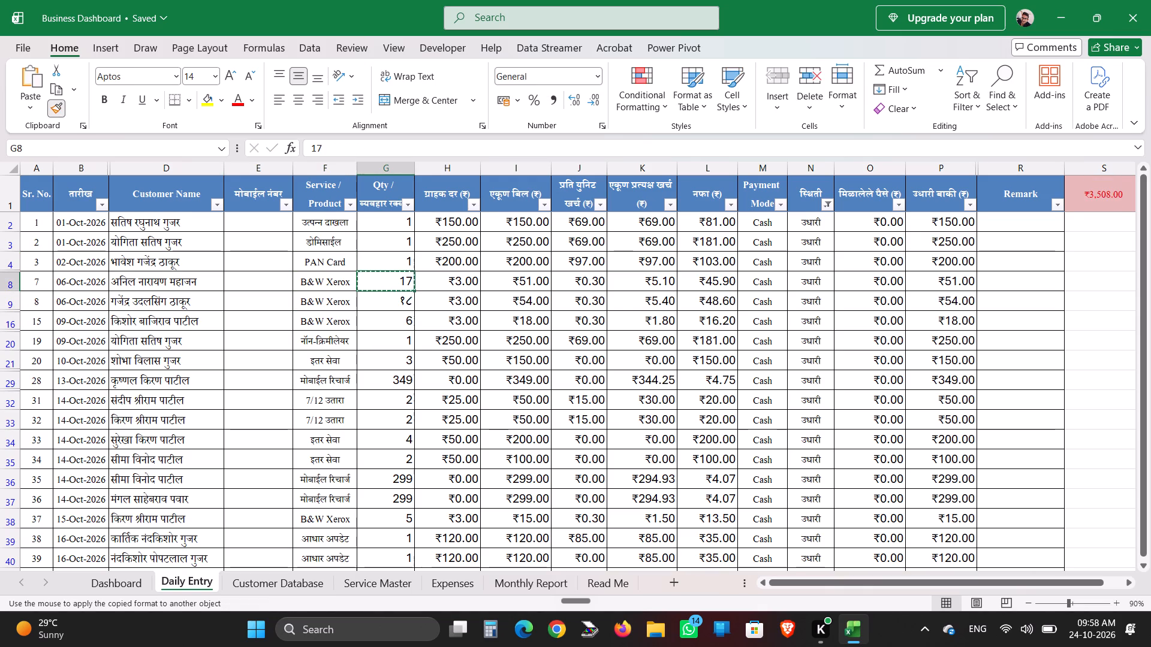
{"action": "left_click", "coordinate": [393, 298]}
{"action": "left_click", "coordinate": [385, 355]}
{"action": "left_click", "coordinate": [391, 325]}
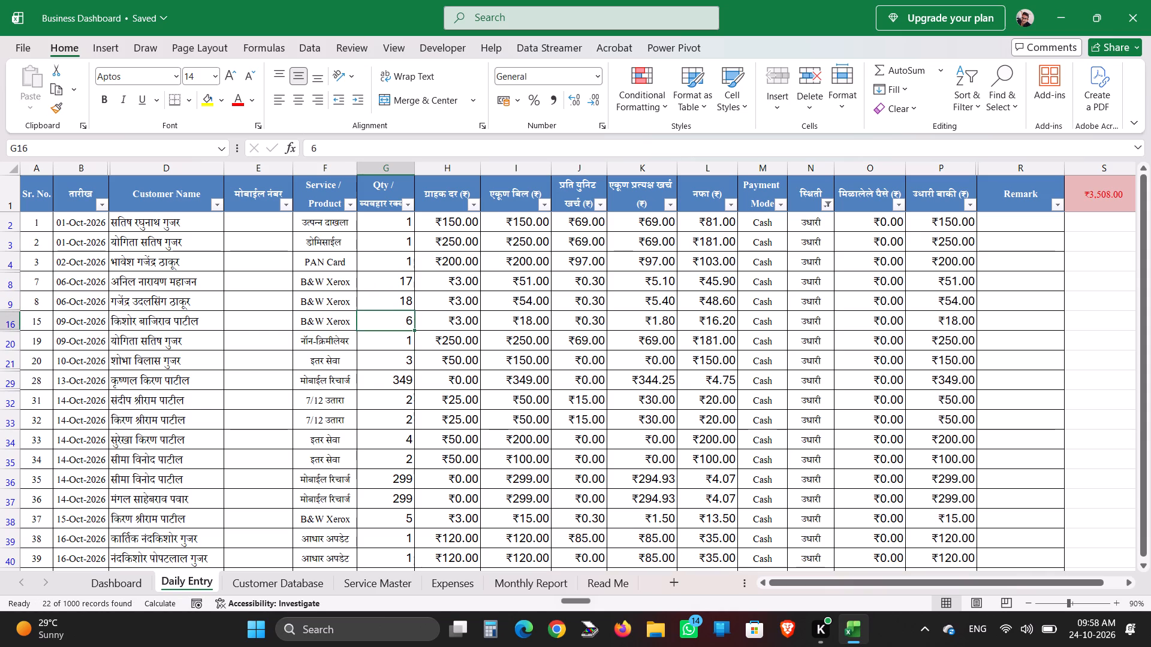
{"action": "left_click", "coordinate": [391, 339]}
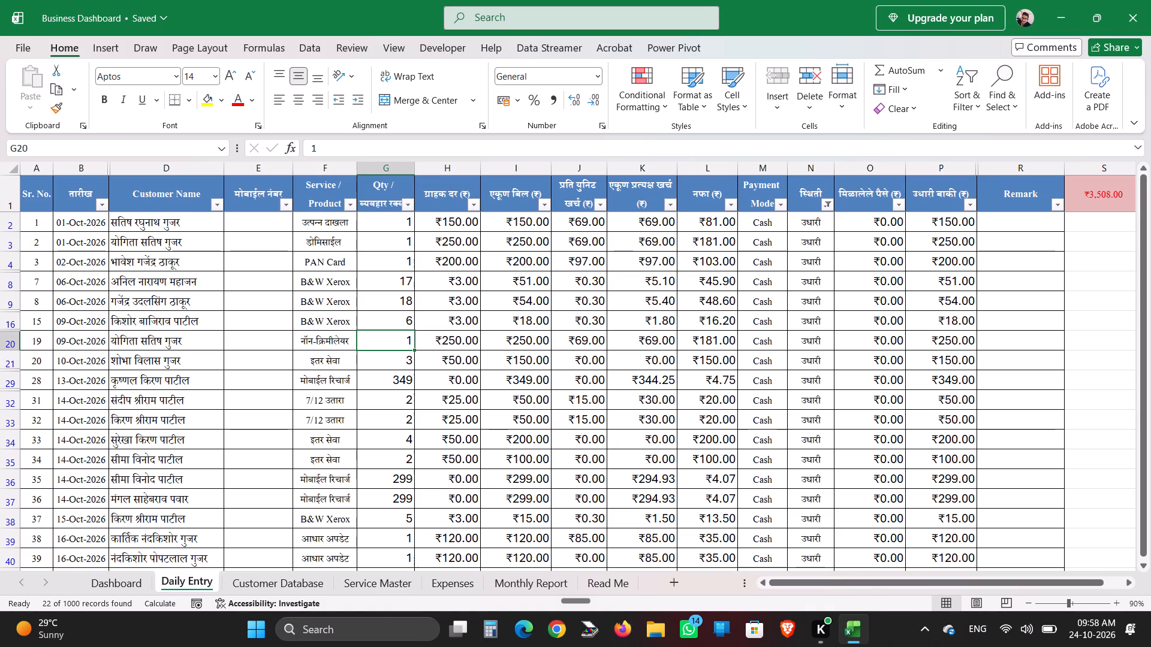
Clear the filter from the स्थिती column so all Daily Entry records are shown.
{"action": "left_click", "coordinate": [969, 204]}
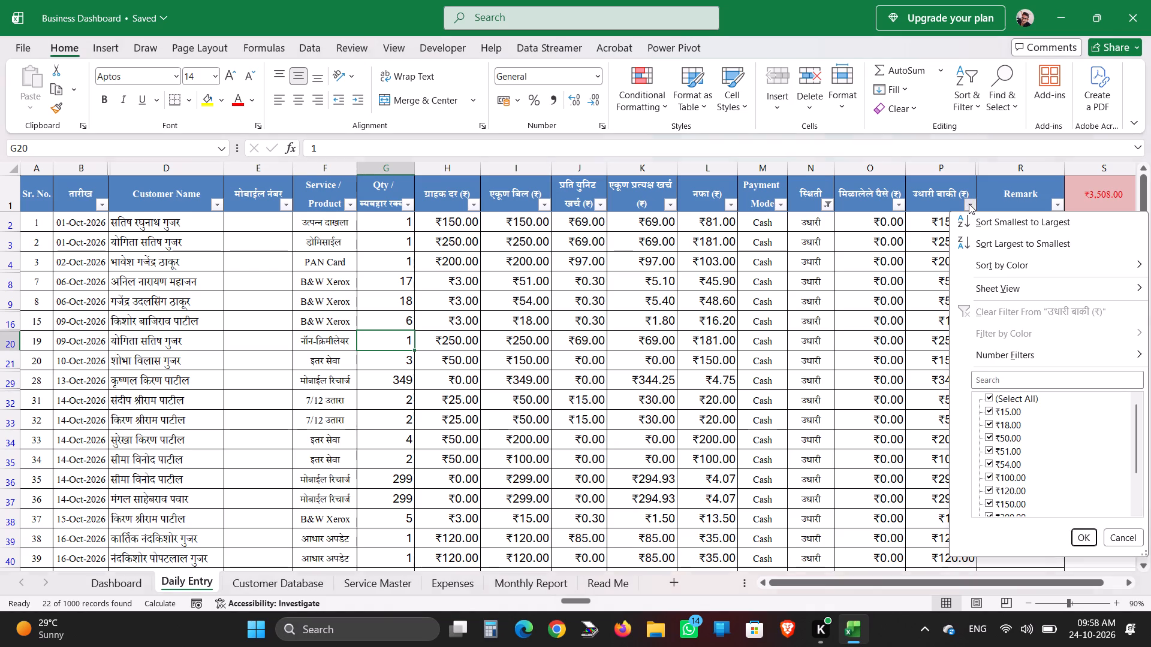
{"action": "left_click", "coordinate": [884, 271]}
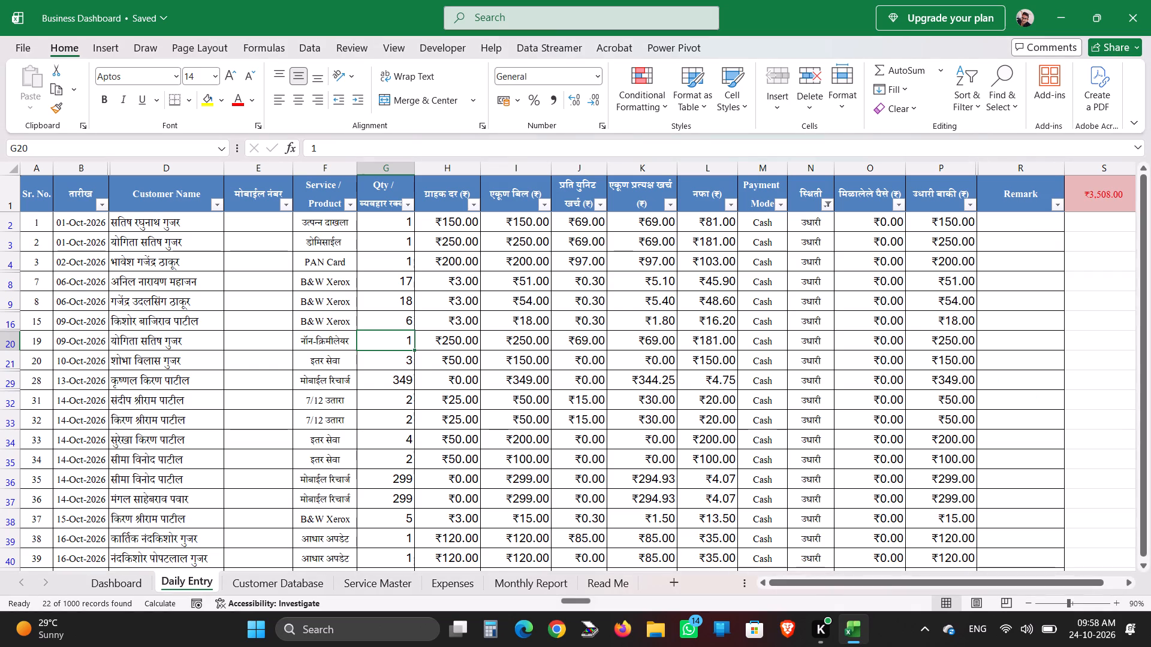
{"action": "left_click", "coordinate": [830, 208]}
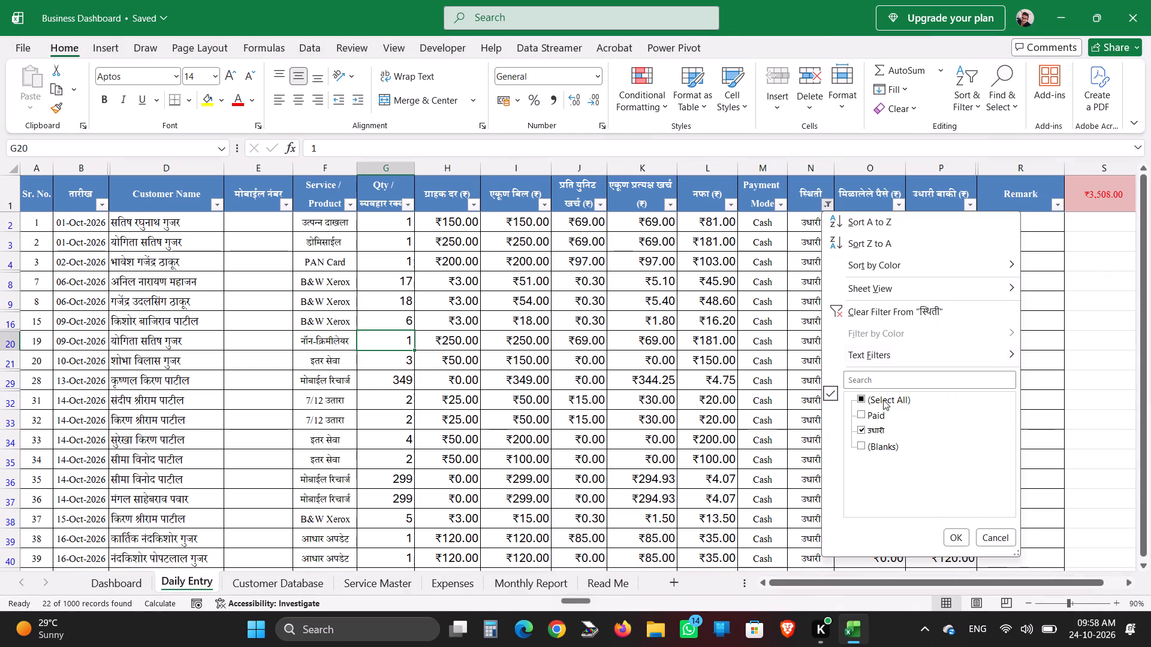
{"action": "left_click_drag", "start_coordinate": [866, 297], "coordinate": [865, 307]}
{"action": "left_click", "coordinate": [865, 307]}
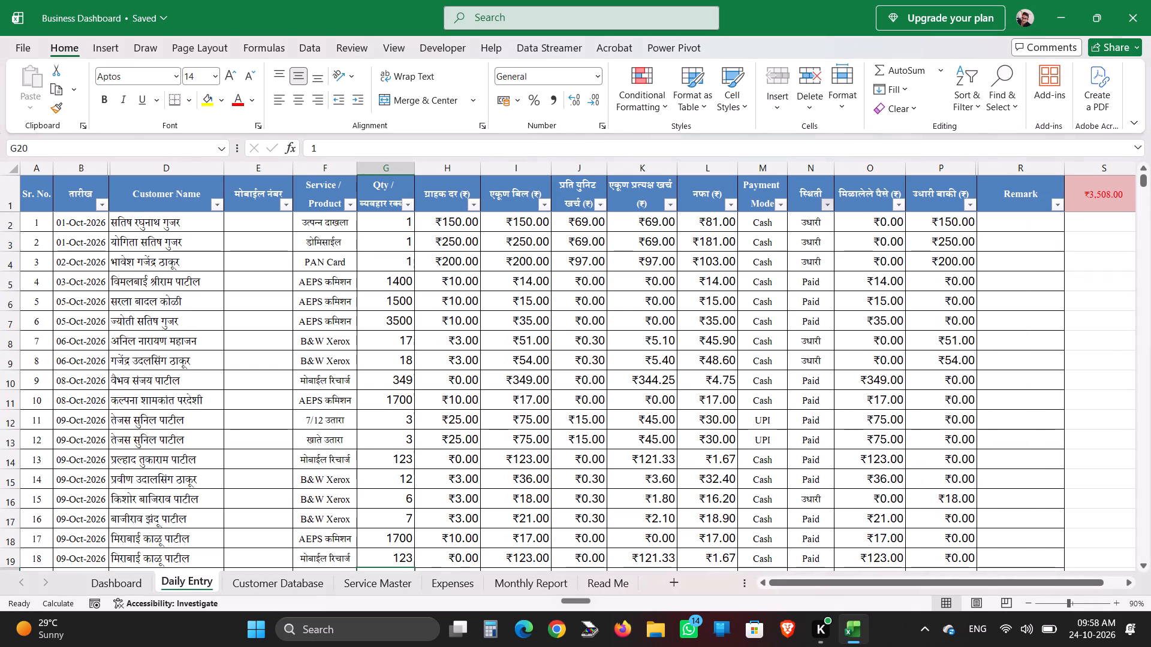
Open the Customer Database sheet at its first records.
{"action": "left_click", "coordinate": [302, 594]}
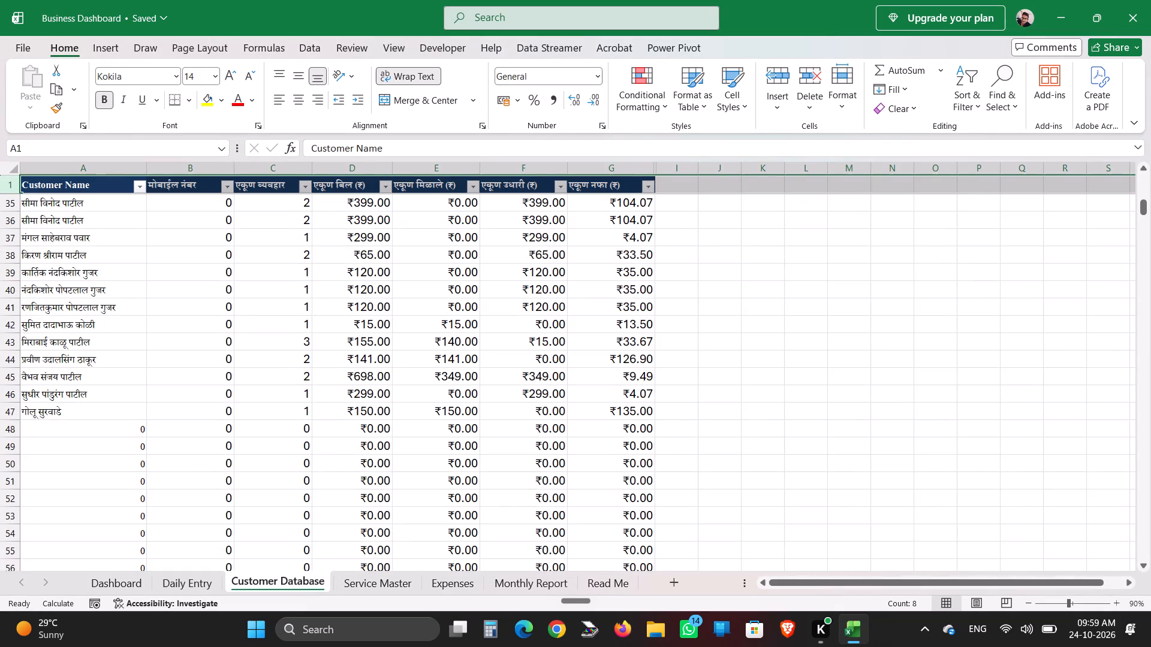
{"action": "scroll", "coordinate": [221, 313], "scroll_direction": "up", "scroll_amount": 20}
{"action": "scroll", "coordinate": [221, 313], "scroll_direction": "up", "scroll_amount": 5}
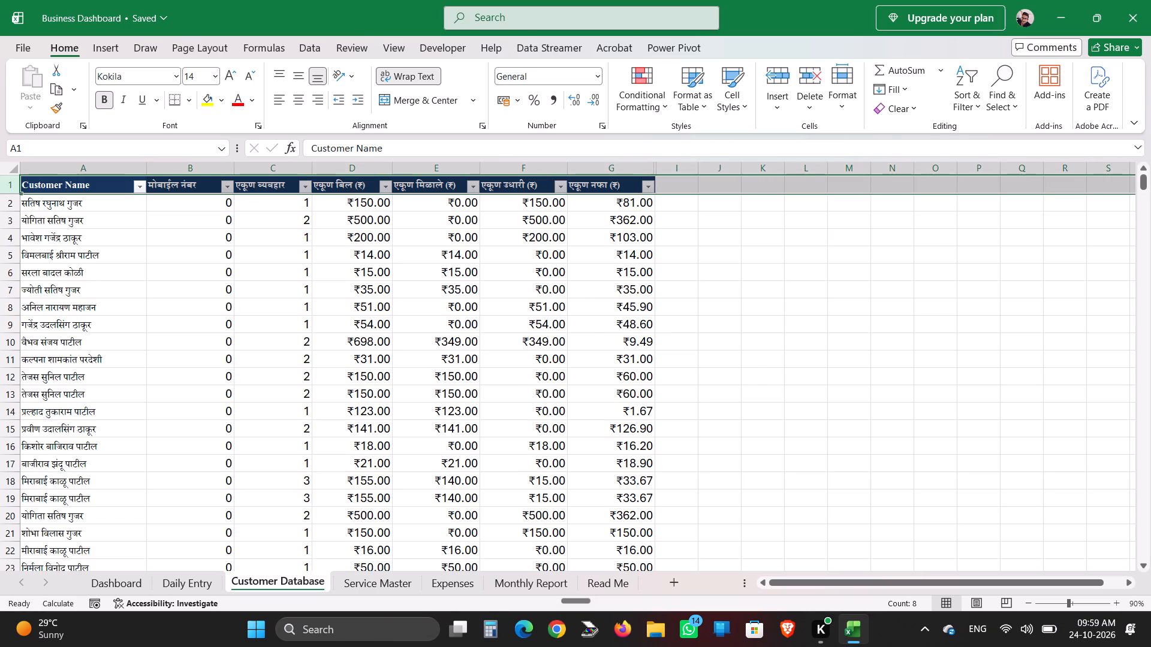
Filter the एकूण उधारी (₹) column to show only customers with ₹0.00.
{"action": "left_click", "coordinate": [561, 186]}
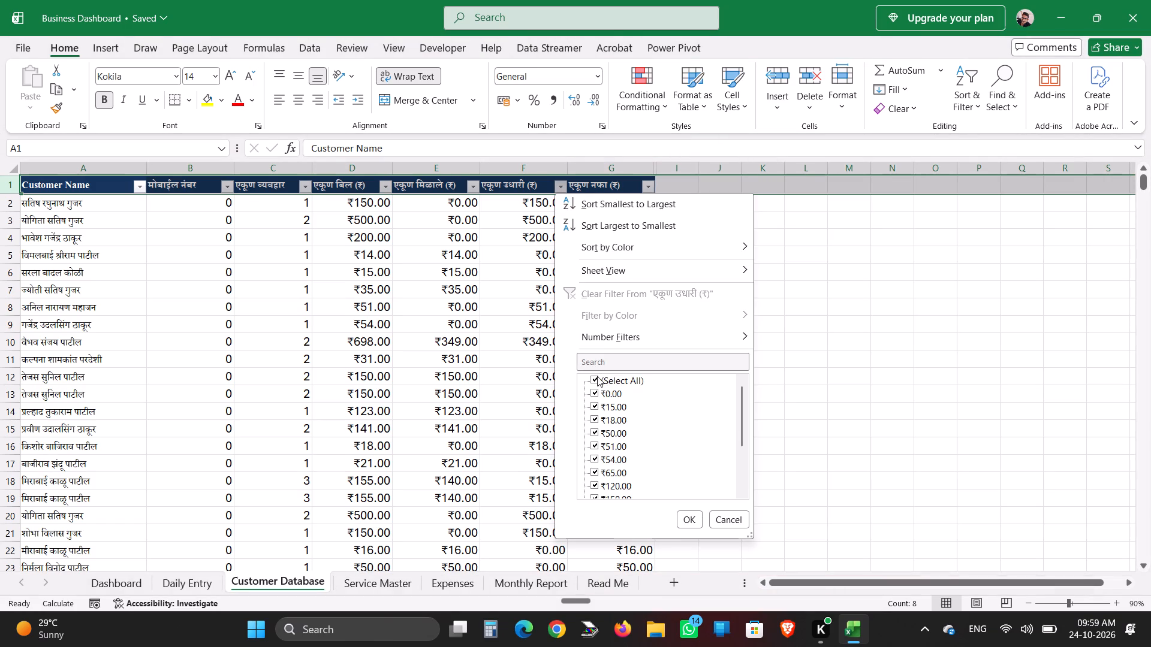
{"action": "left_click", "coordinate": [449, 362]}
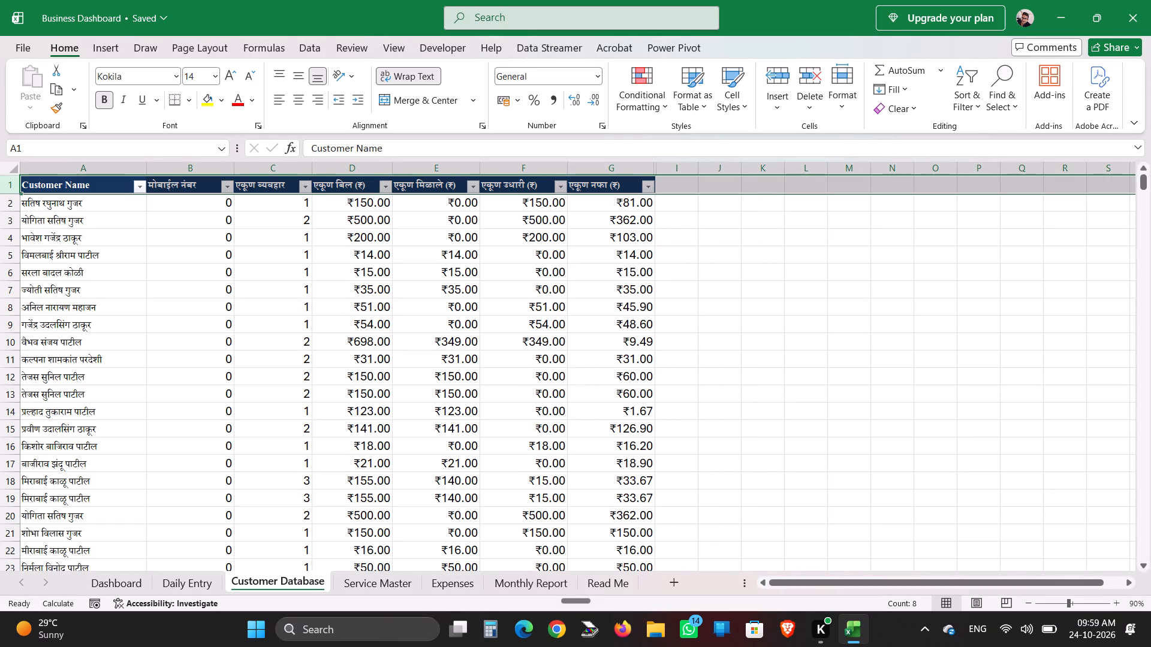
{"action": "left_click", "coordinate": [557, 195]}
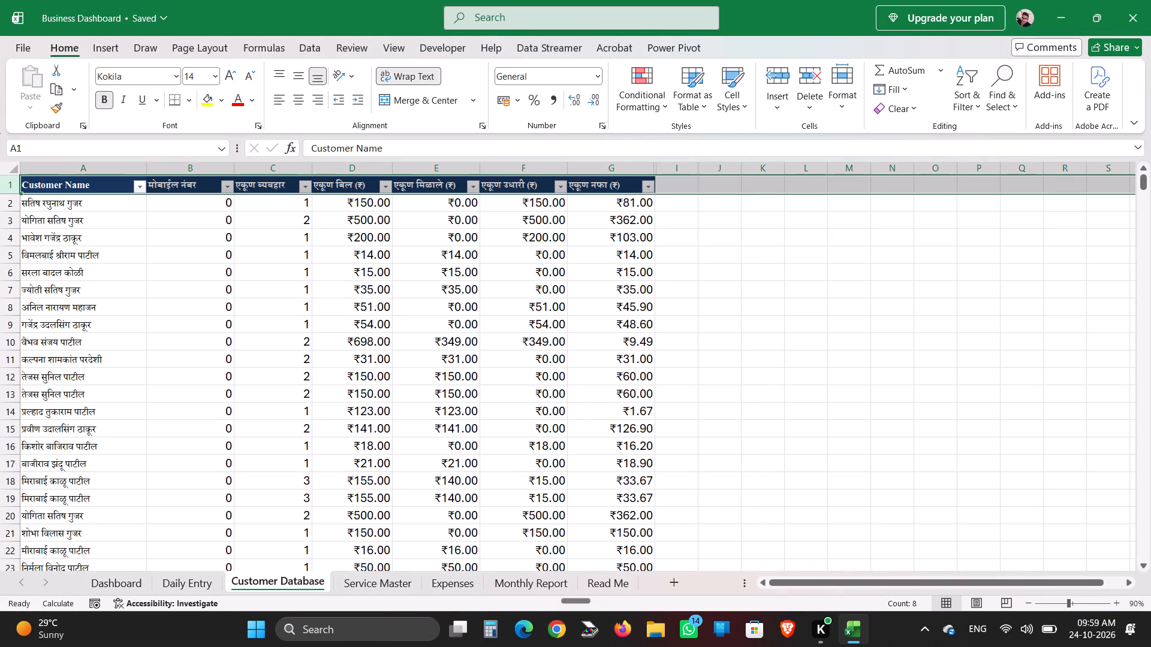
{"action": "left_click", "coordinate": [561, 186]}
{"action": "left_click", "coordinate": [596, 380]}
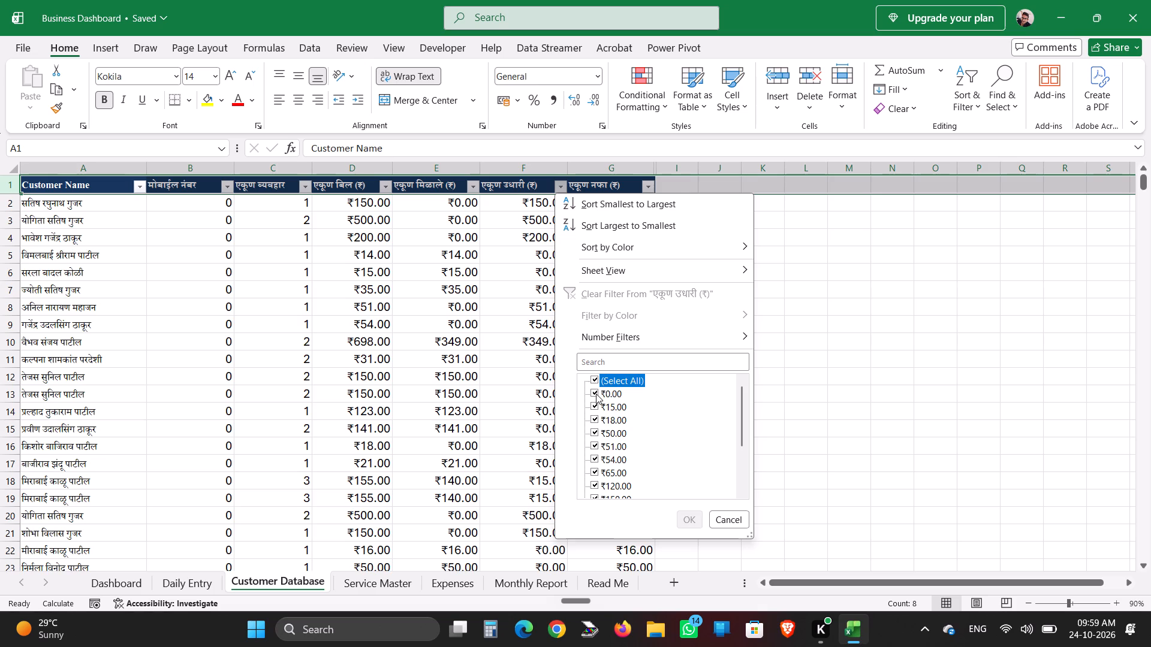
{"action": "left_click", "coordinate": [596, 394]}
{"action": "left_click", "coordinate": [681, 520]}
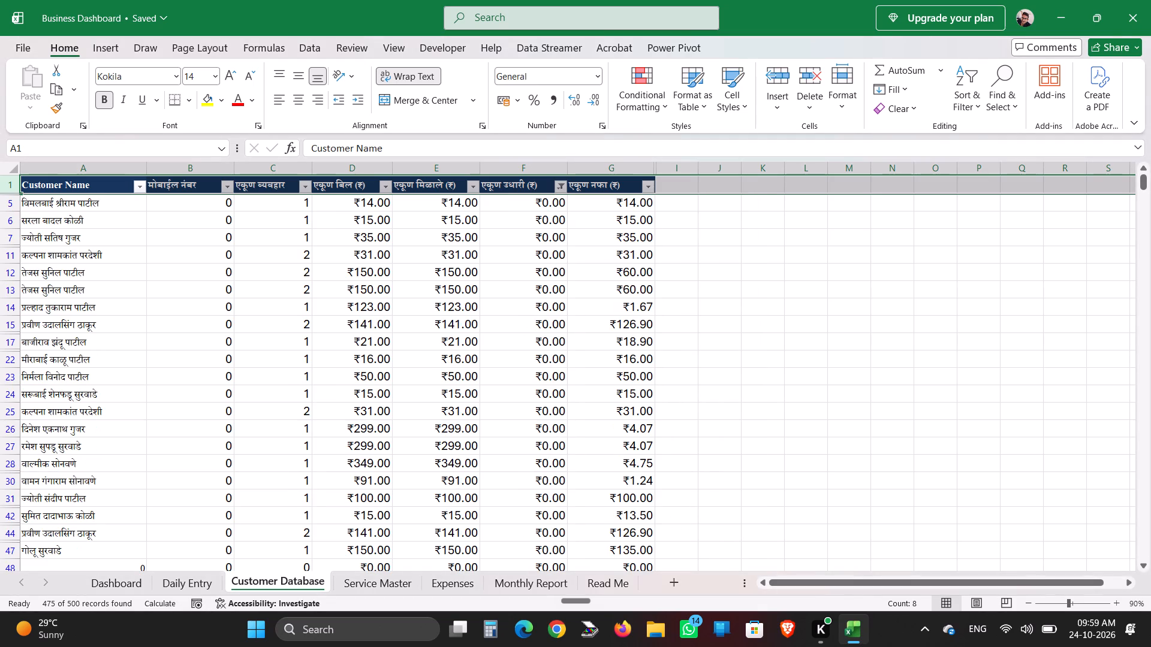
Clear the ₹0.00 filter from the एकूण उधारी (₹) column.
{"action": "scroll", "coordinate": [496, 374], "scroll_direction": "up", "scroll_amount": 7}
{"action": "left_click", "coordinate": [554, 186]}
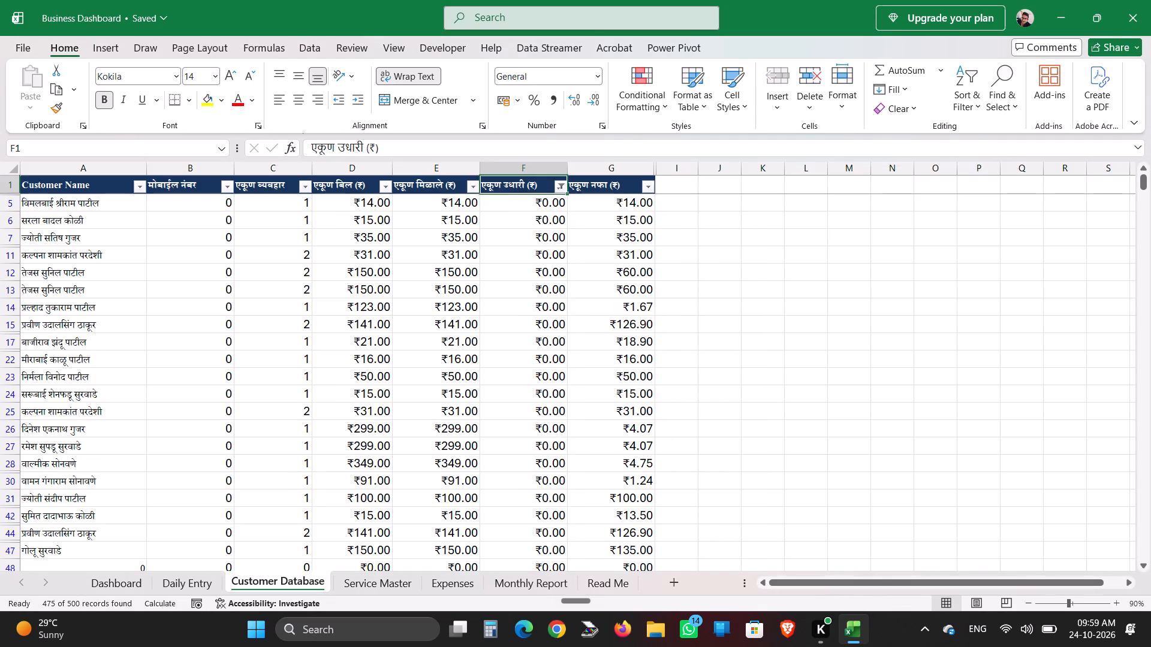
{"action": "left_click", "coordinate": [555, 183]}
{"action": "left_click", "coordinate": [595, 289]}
Filter the एकूण उधारी (₹) column to exclude ₹0.00, and review the customers with outstanding credit.
{"action": "left_click", "coordinate": [561, 185]}
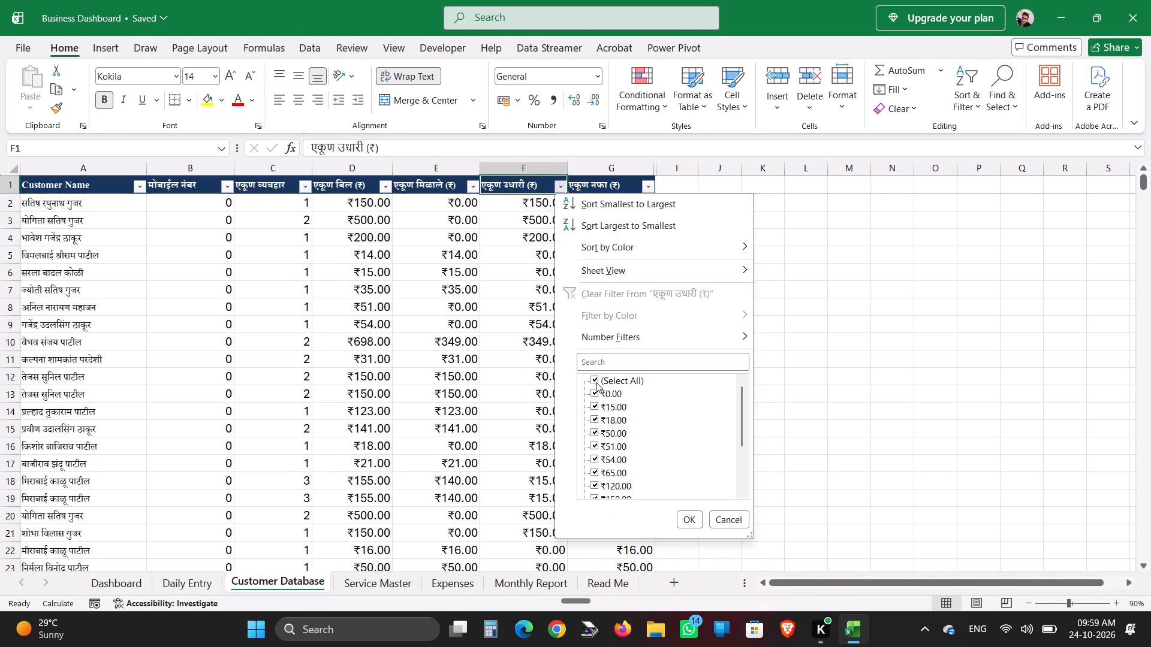
{"action": "left_click", "coordinate": [596, 382]}
{"action": "left_click", "coordinate": [597, 381]}
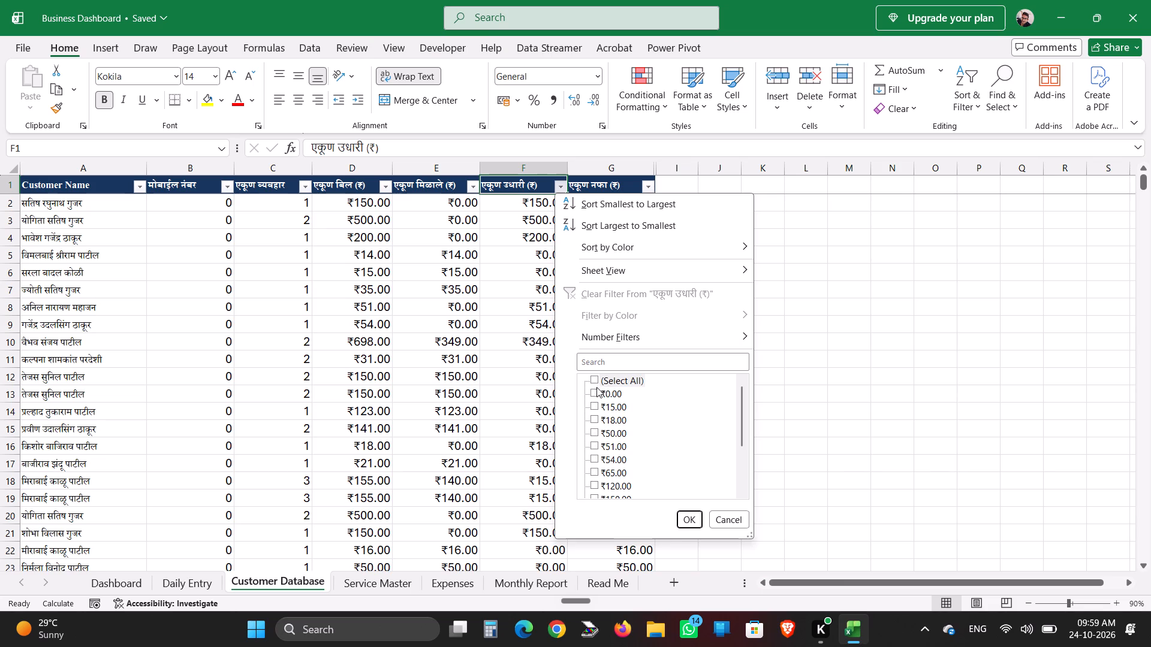
{"action": "left_click", "coordinate": [596, 390]}
{"action": "left_click", "coordinate": [682, 518]}
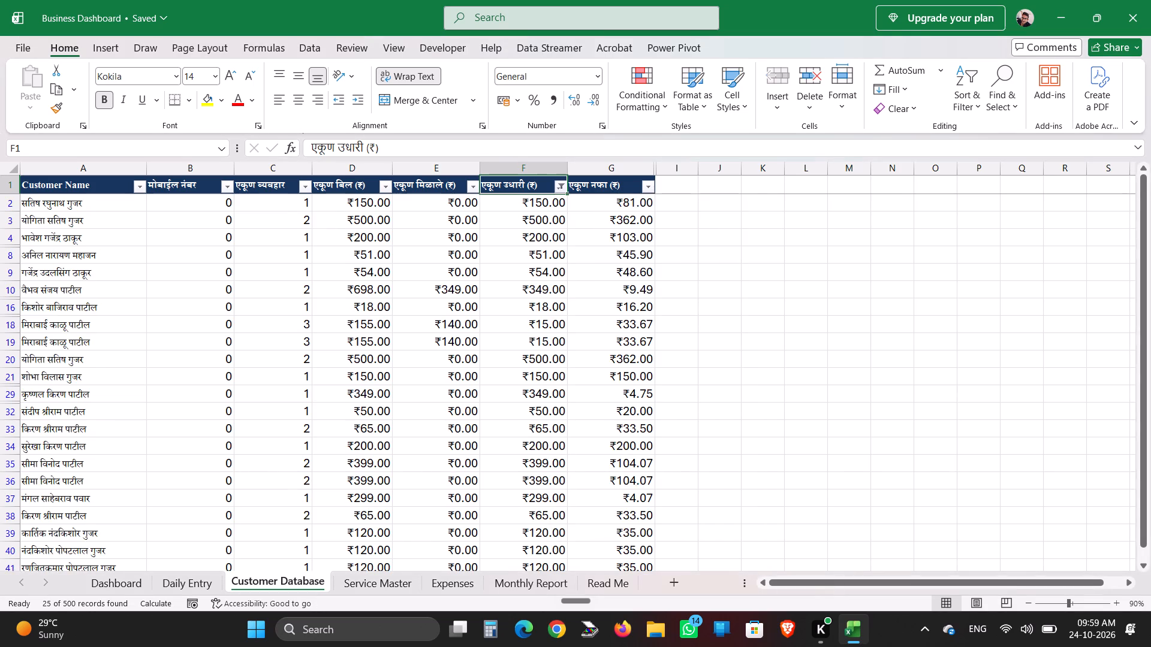
{"action": "scroll", "coordinate": [501, 421], "scroll_direction": "down", "scroll_amount": 5}
{"action": "scroll", "coordinate": [501, 421], "scroll_direction": "up", "scroll_amount": 13}
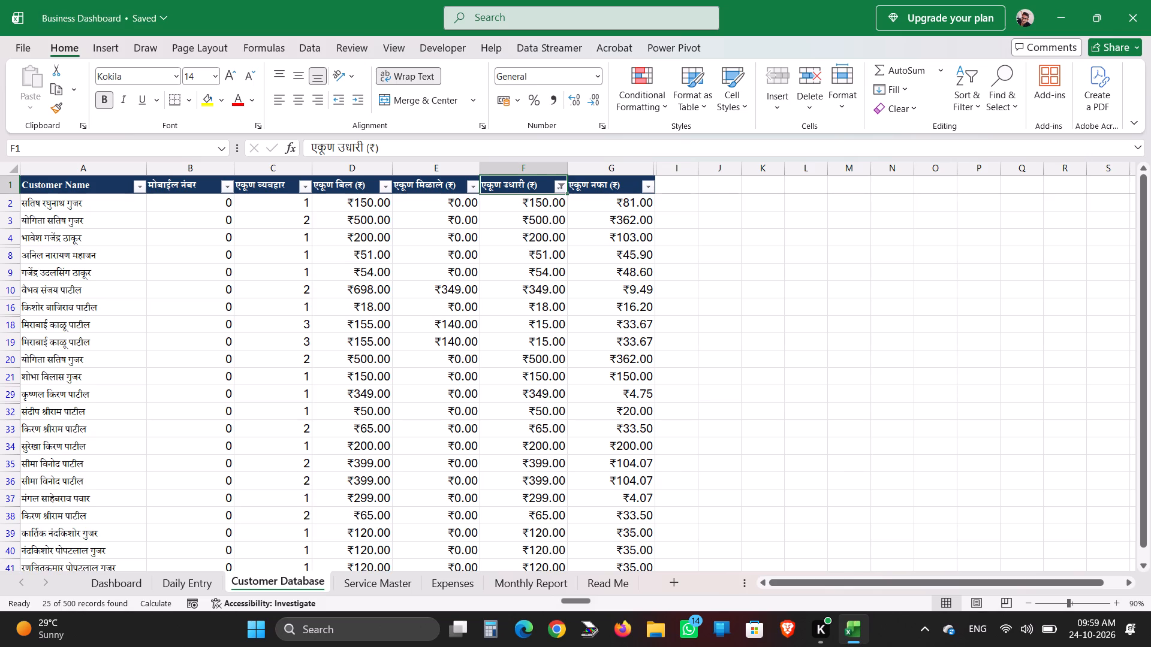
Open the Dashboard sheet.
{"action": "left_click", "coordinate": [145, 582]}
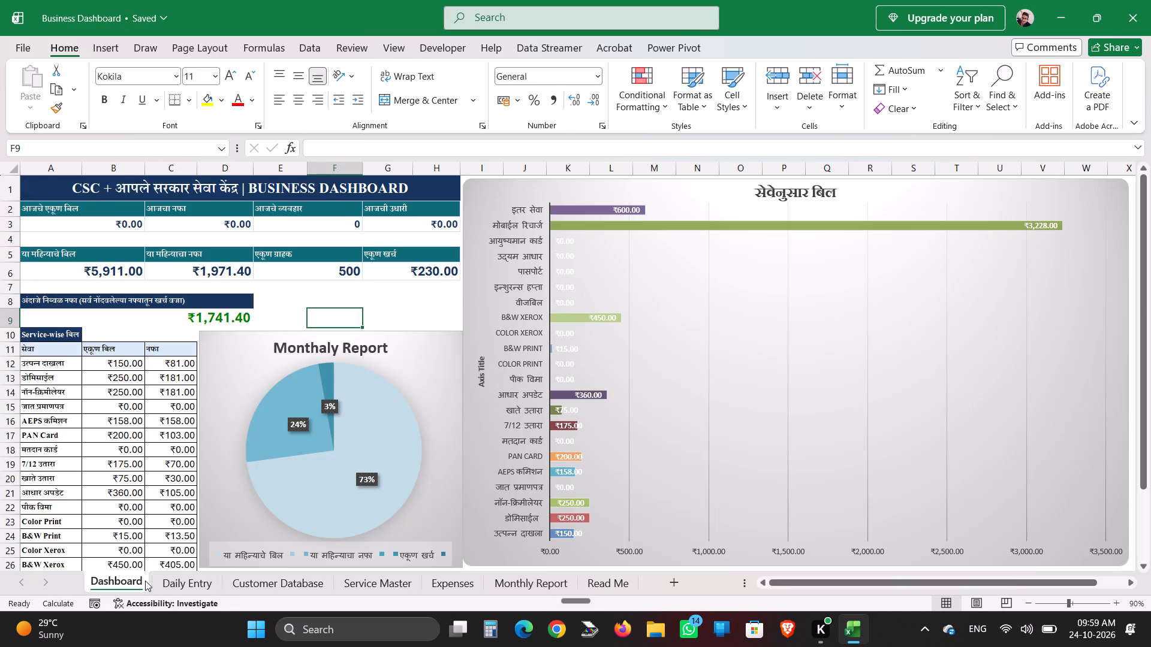
On the Daily Entry sheet, replace the customer name in D2 with a copy of the name in D3, and save the workbook.
{"action": "left_click", "coordinate": [186, 579]}
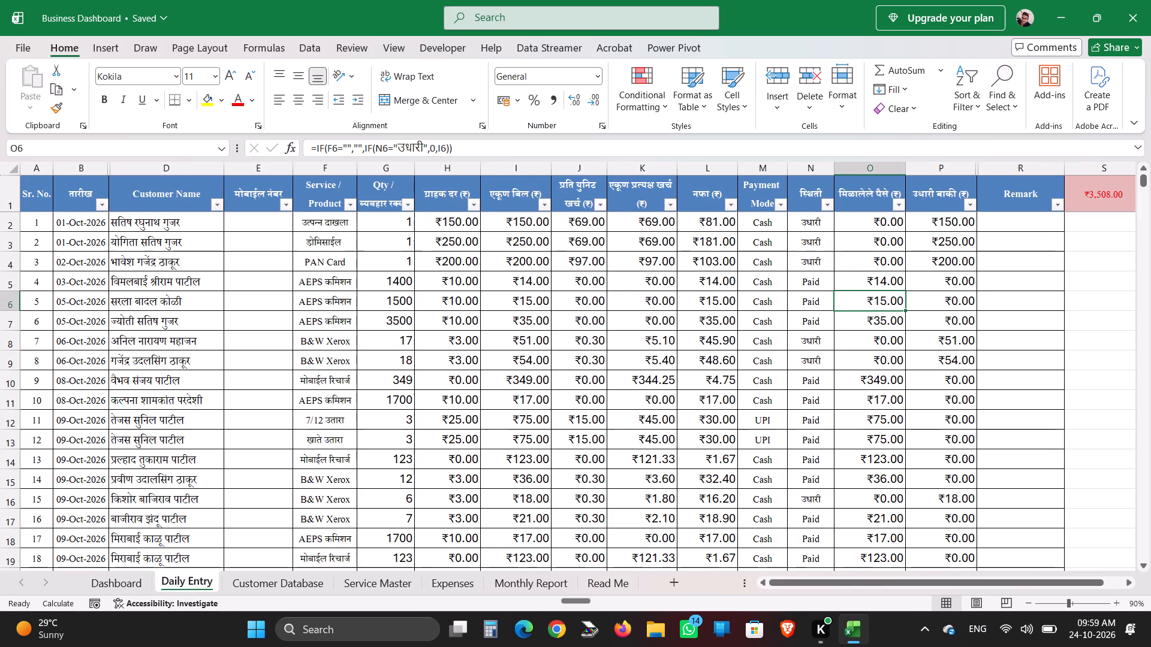
{"action": "left_click", "coordinate": [155, 241]}
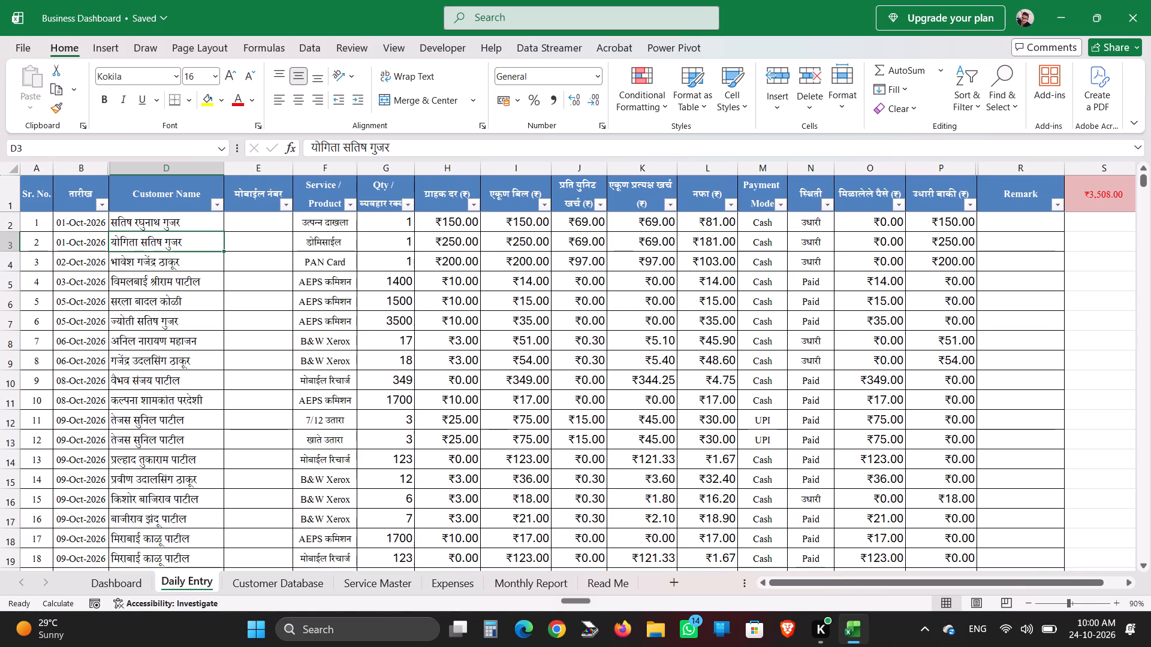
{"action": "left_click", "coordinate": [164, 245]}
{"action": "key", "text": "ctrl+c"}
{"action": "left_click", "coordinate": [164, 218]}
{"action": "key", "text": "ctrl+v"}
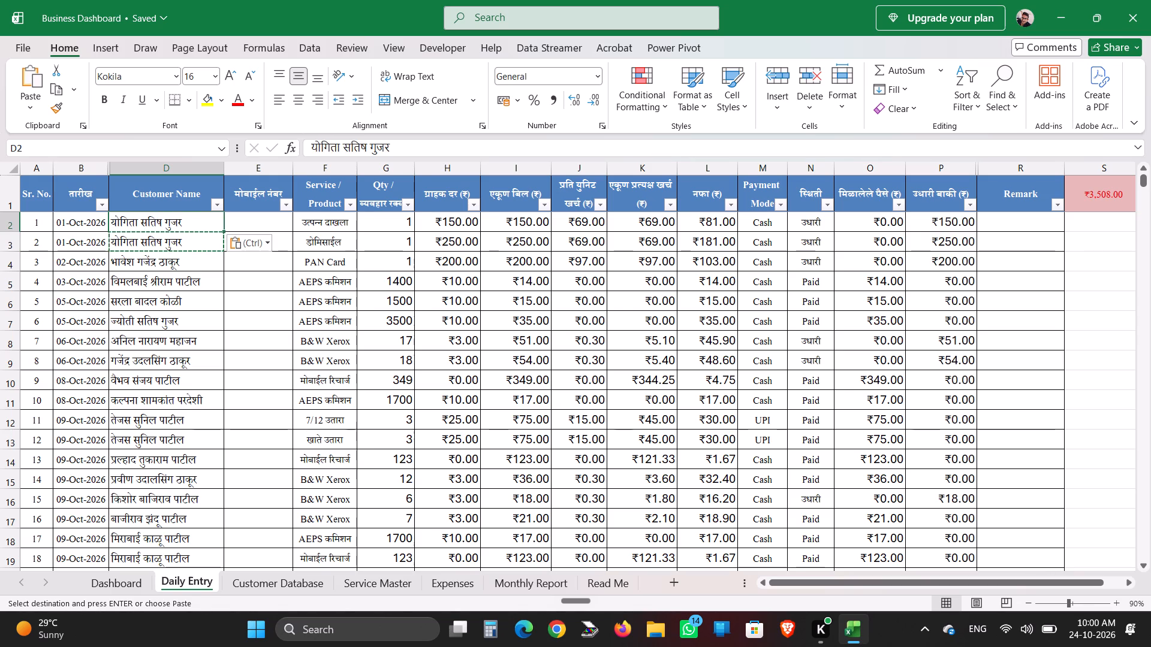
{"action": "left_click", "coordinate": [171, 277]}
{"action": "double_click", "coordinate": [171, 268]}
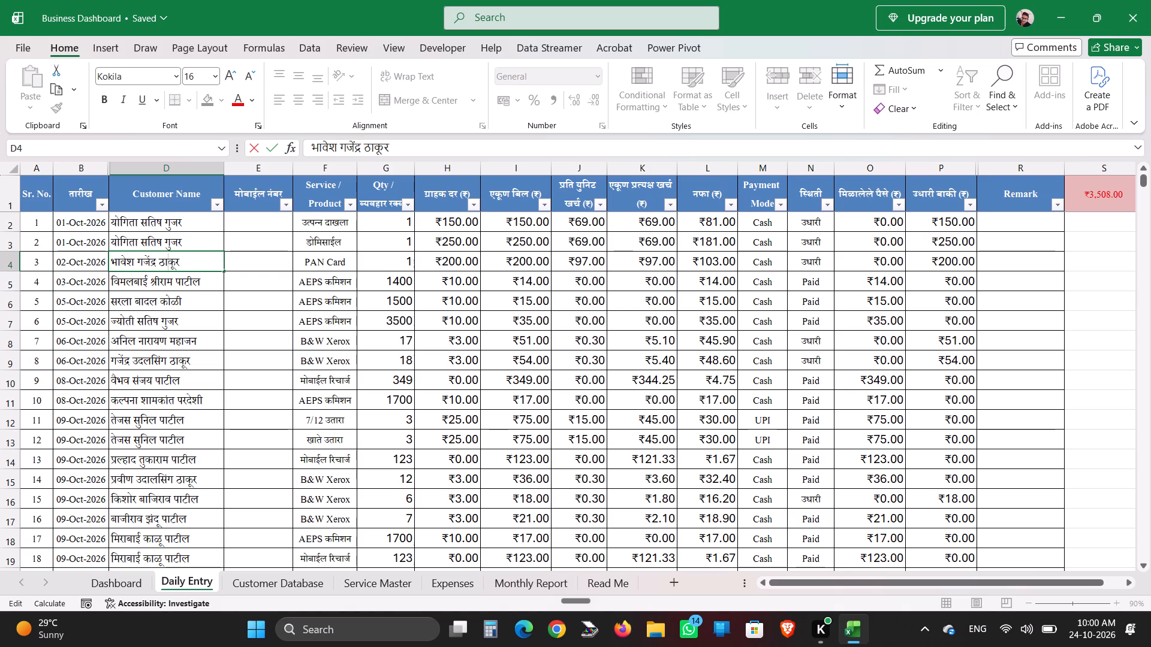
{"action": "left_click", "coordinate": [302, 306]}
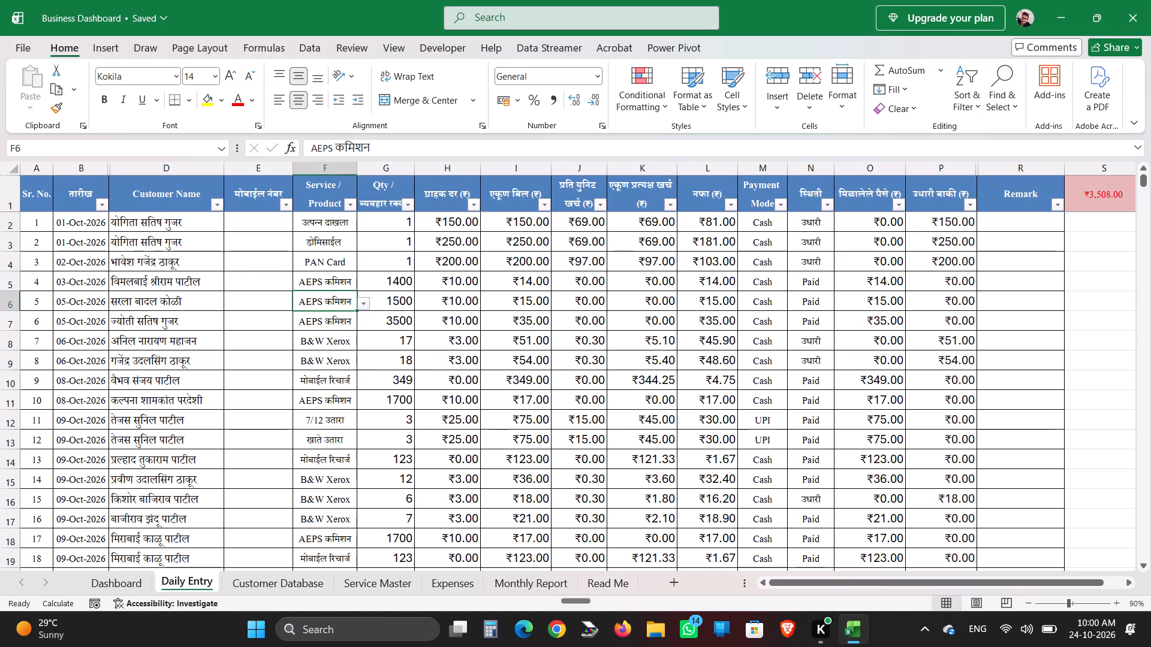
{"action": "key", "text": "ctrl+s"}
Check the customer totals on the Customer Database sheet and the summary on the Dashboard sheet.
{"action": "left_click", "coordinate": [269, 576]}
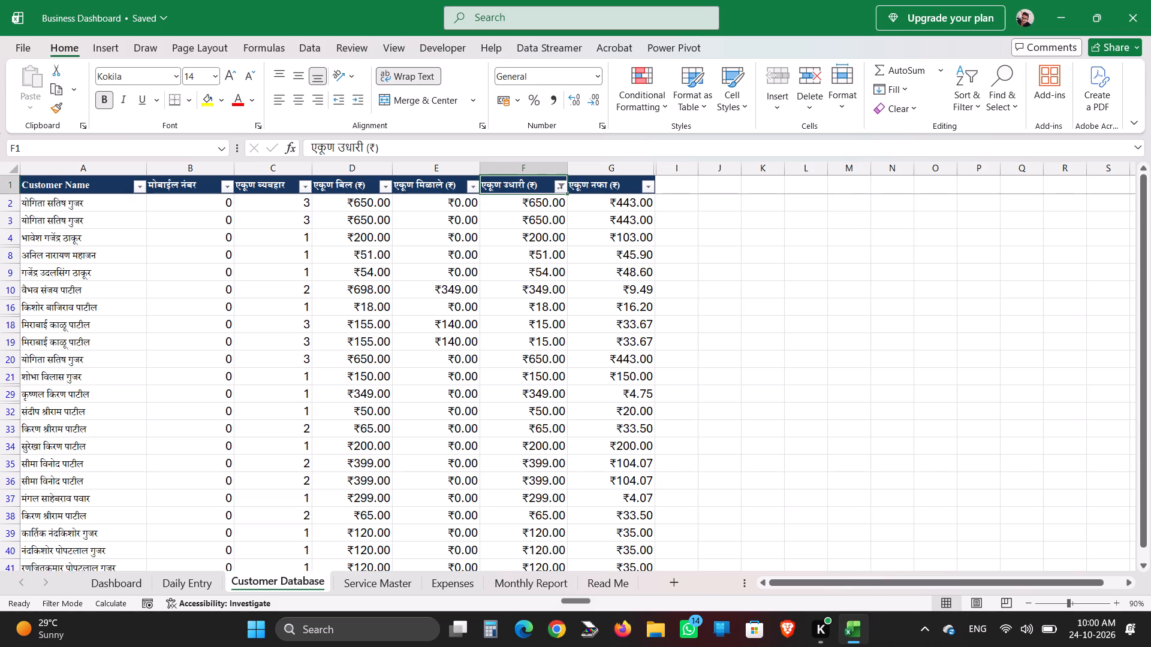
{"action": "left_click", "coordinate": [112, 583]}
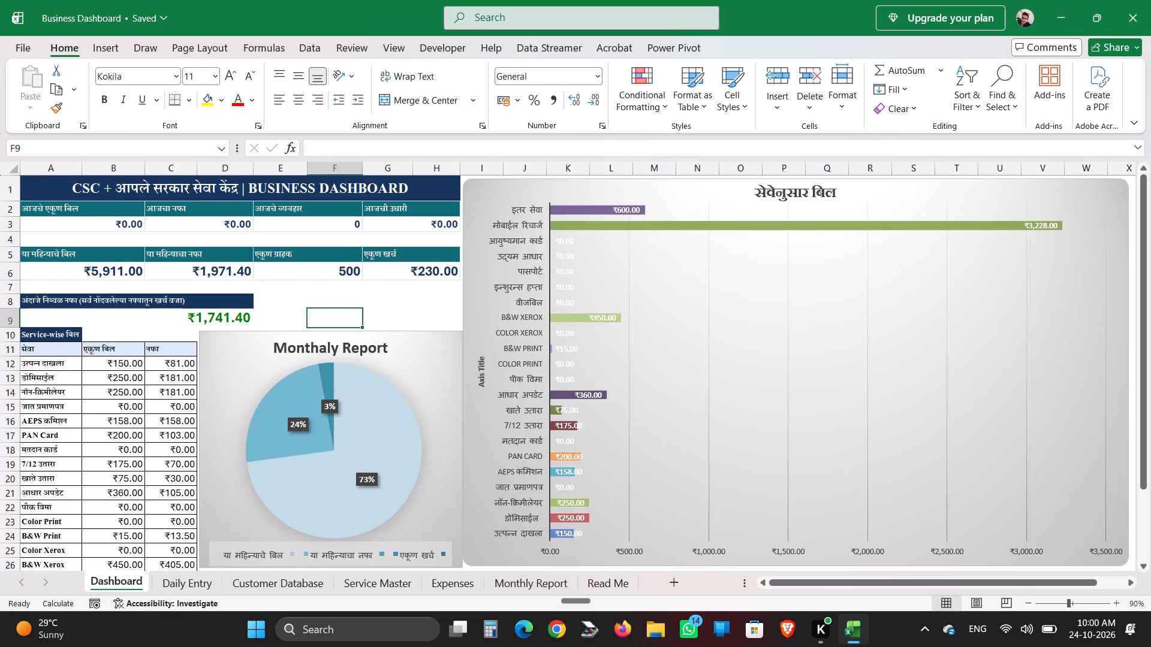
On the Daily Entry sheet, replace the customer name in D4 with a copy of the name in D9, and save the workbook.
{"action": "left_click", "coordinate": [195, 590]}
{"action": "left_click", "coordinate": [144, 342]}
{"action": "left_click", "coordinate": [147, 360]}
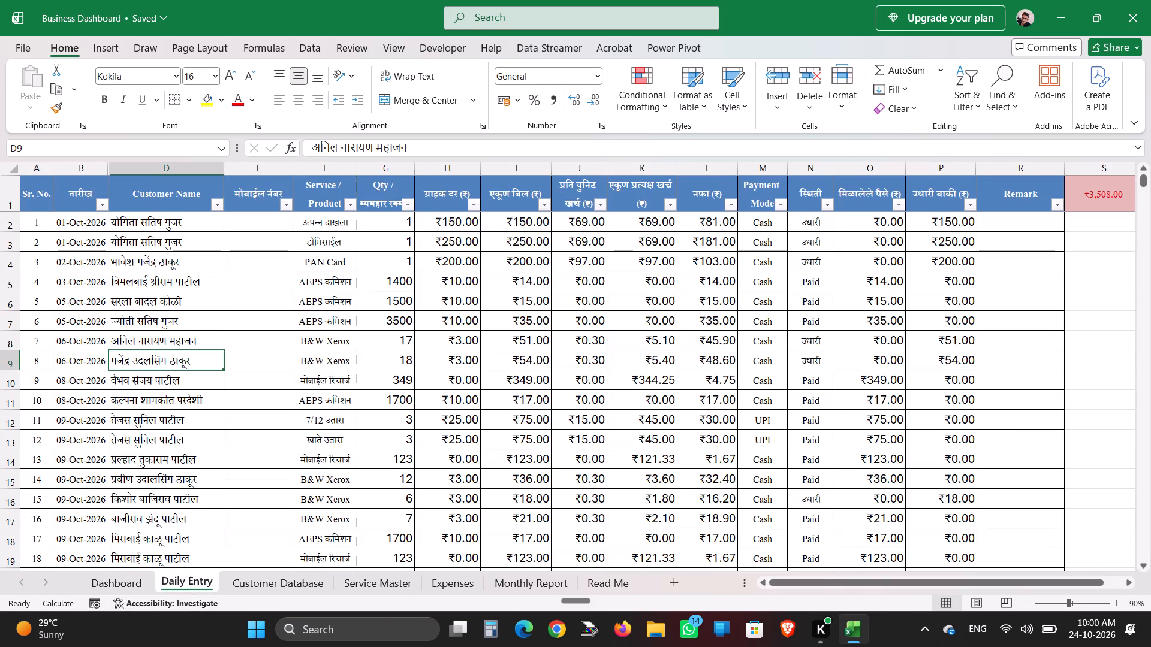
{"action": "key", "text": "ctrl+c"}
{"action": "left_click", "coordinate": [162, 262]}
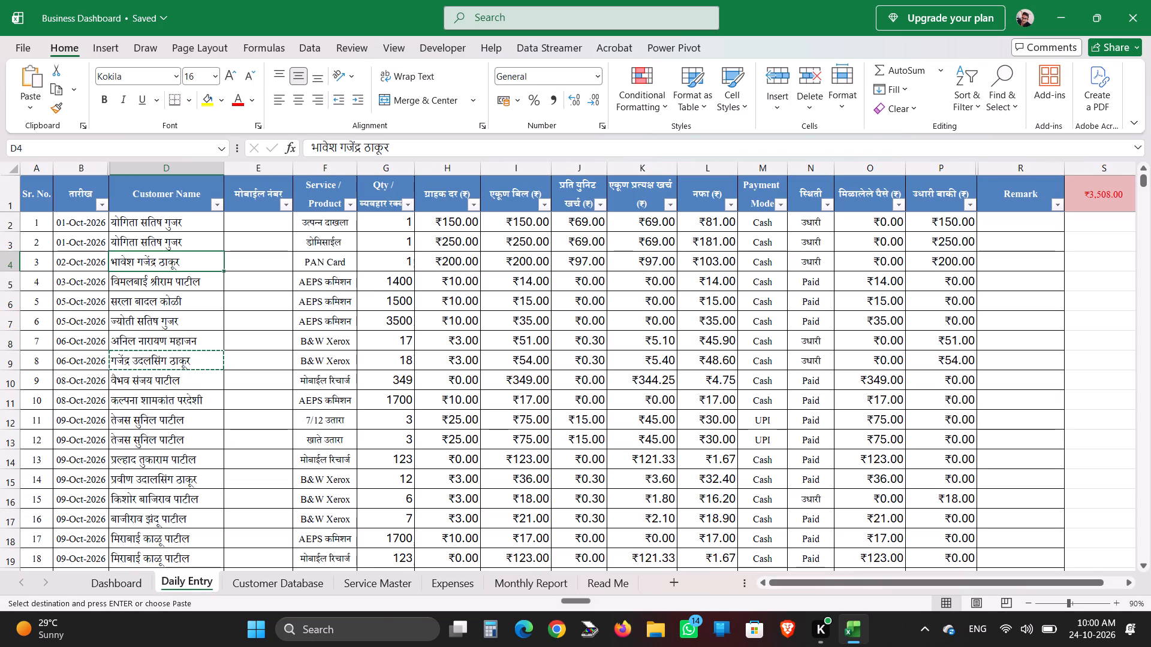
{"action": "key", "text": "ctrl+v"}
{"action": "key", "text": "ctrl+s"}
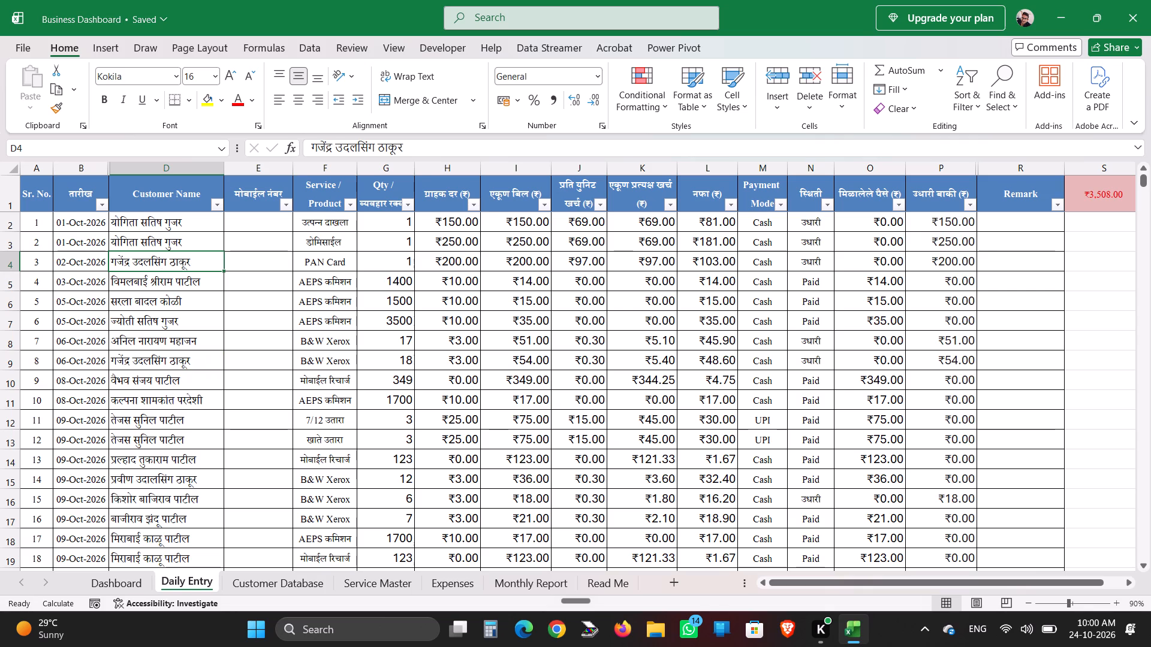
Review the filtered customer names and outstanding credit on the Customer Database sheet.
{"action": "left_click", "coordinate": [305, 585]}
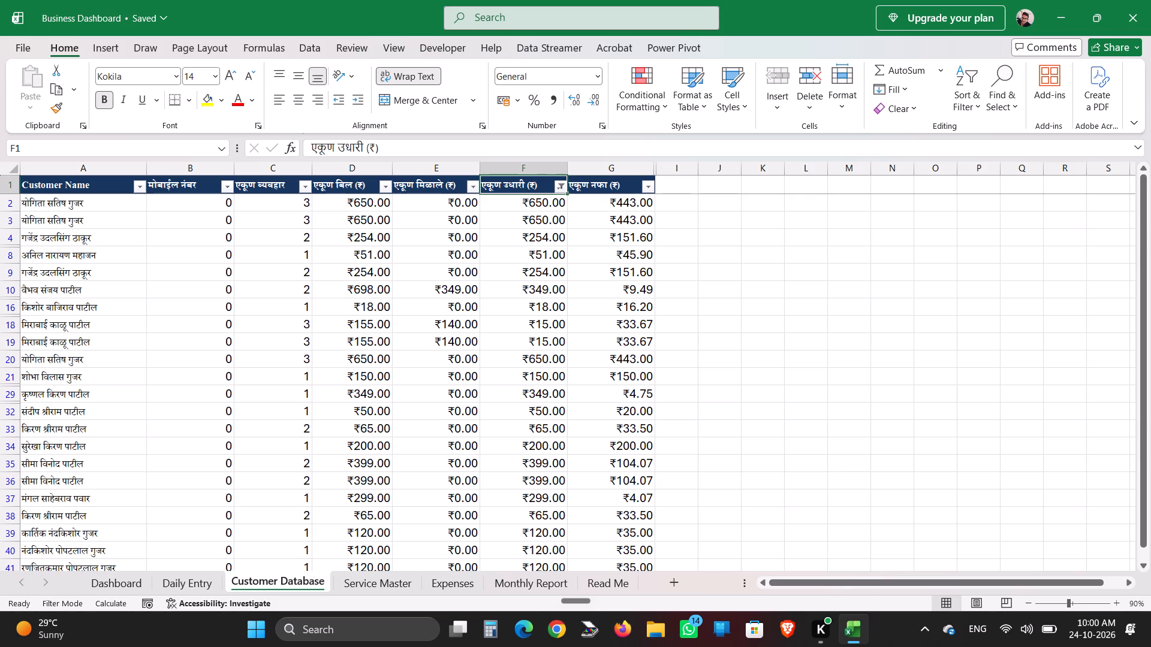
{"action": "left_click", "coordinate": [35, 304]}
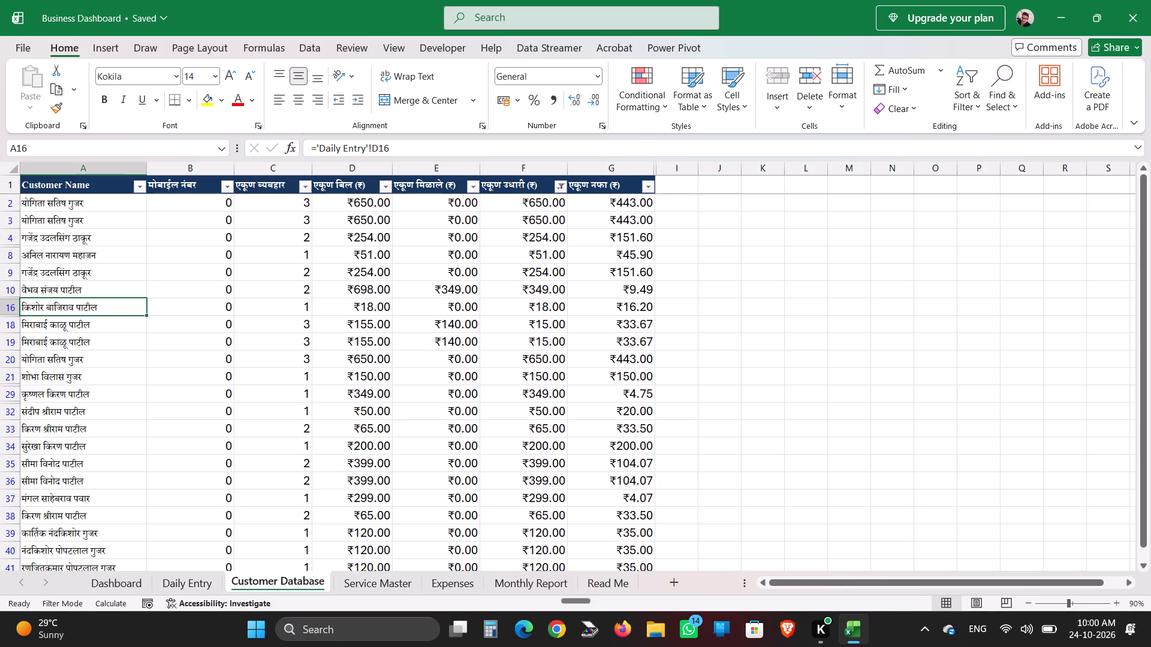
{"action": "left_click", "coordinate": [36, 451]}
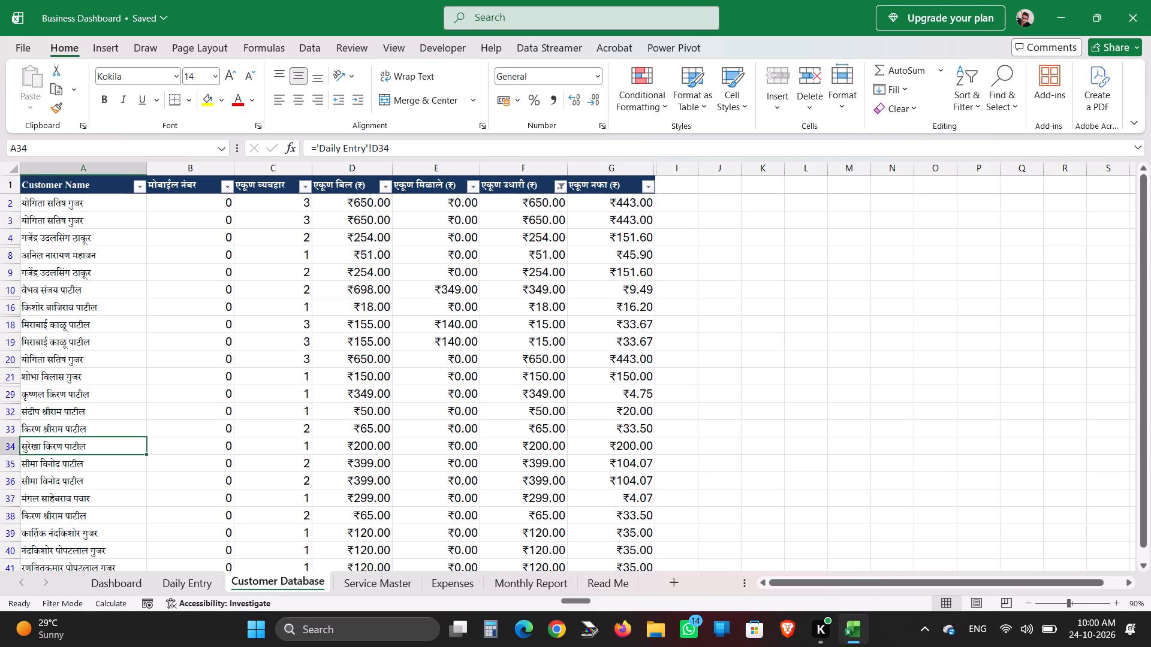
{"action": "left_click", "coordinate": [120, 583]}
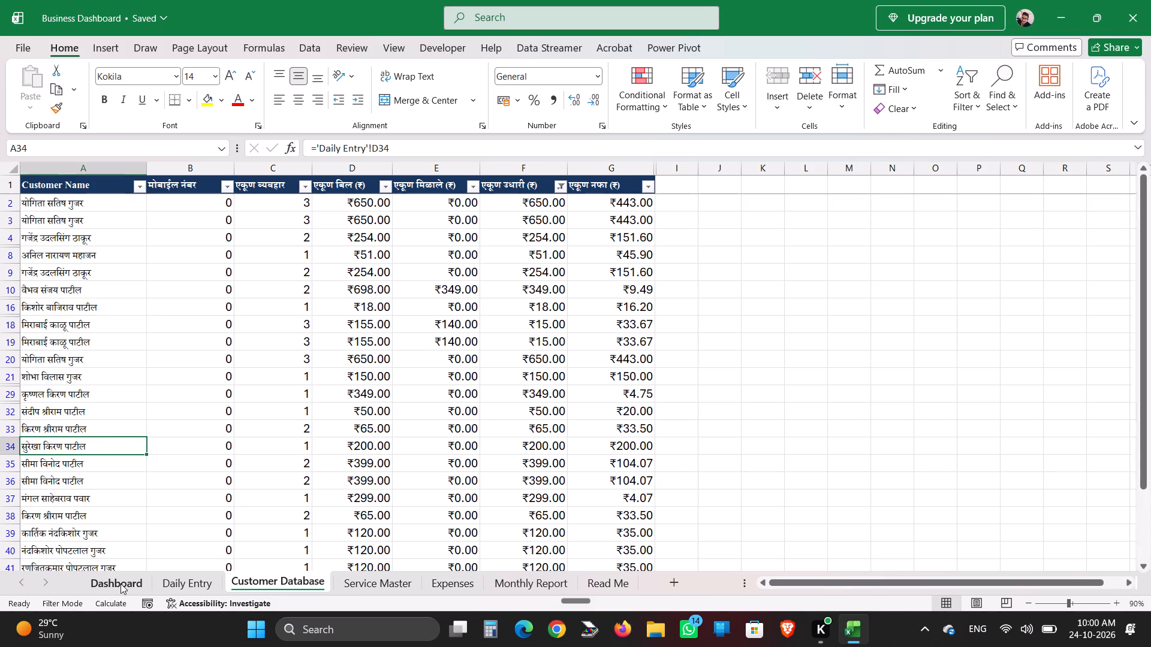
Look through the Customer Name column of the Daily Entry sheet, from the first rows to the last filled entry.
{"action": "left_click", "coordinate": [184, 586]}
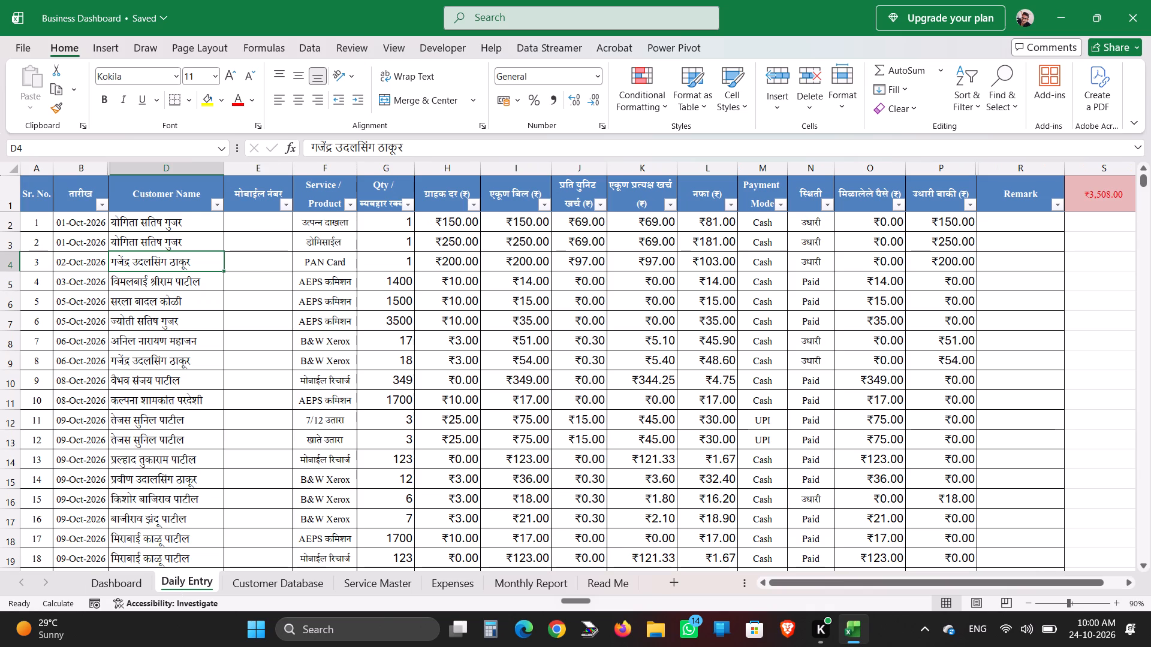
{"action": "scroll", "coordinate": [152, 476], "scroll_direction": "up", "scroll_amount": 3}
{"action": "left_click", "coordinate": [146, 375]}
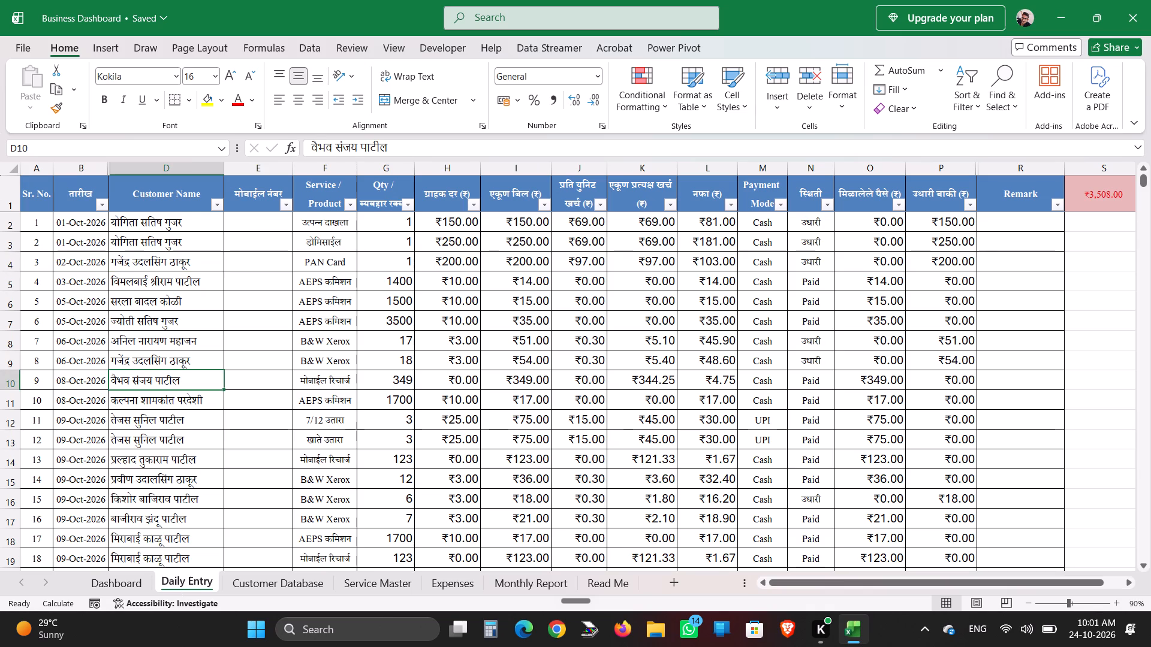
{"action": "left_click", "coordinate": [155, 403]}
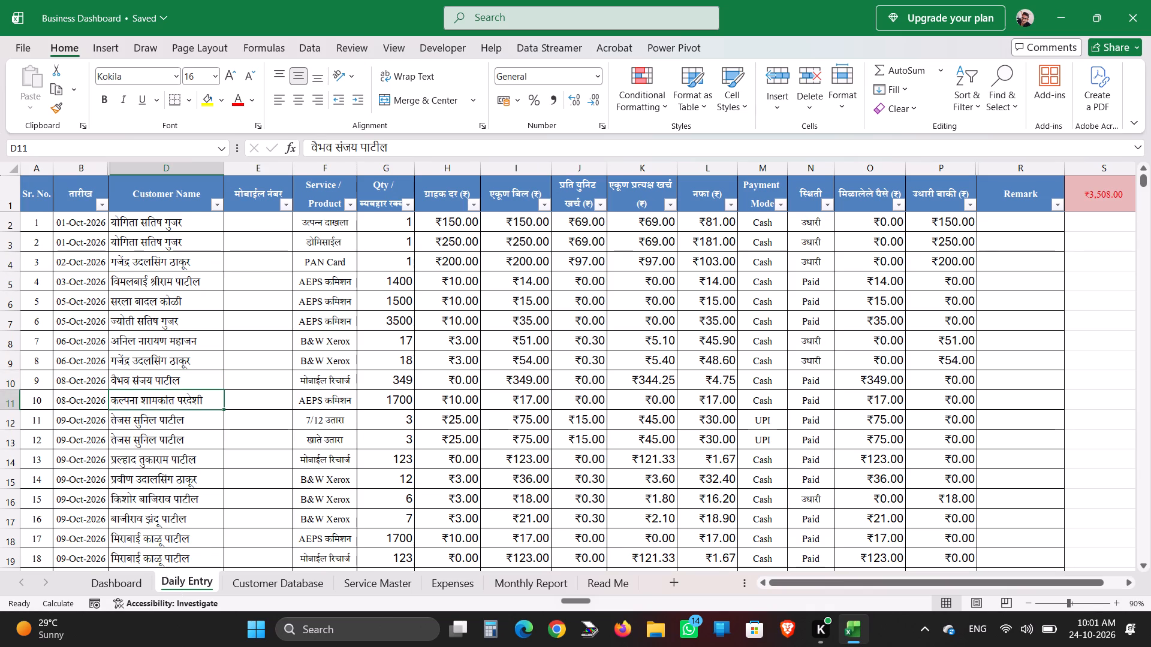
{"action": "scroll", "coordinate": [155, 410], "scroll_direction": "down", "scroll_amount": 3}
{"action": "left_click", "coordinate": [153, 433]}
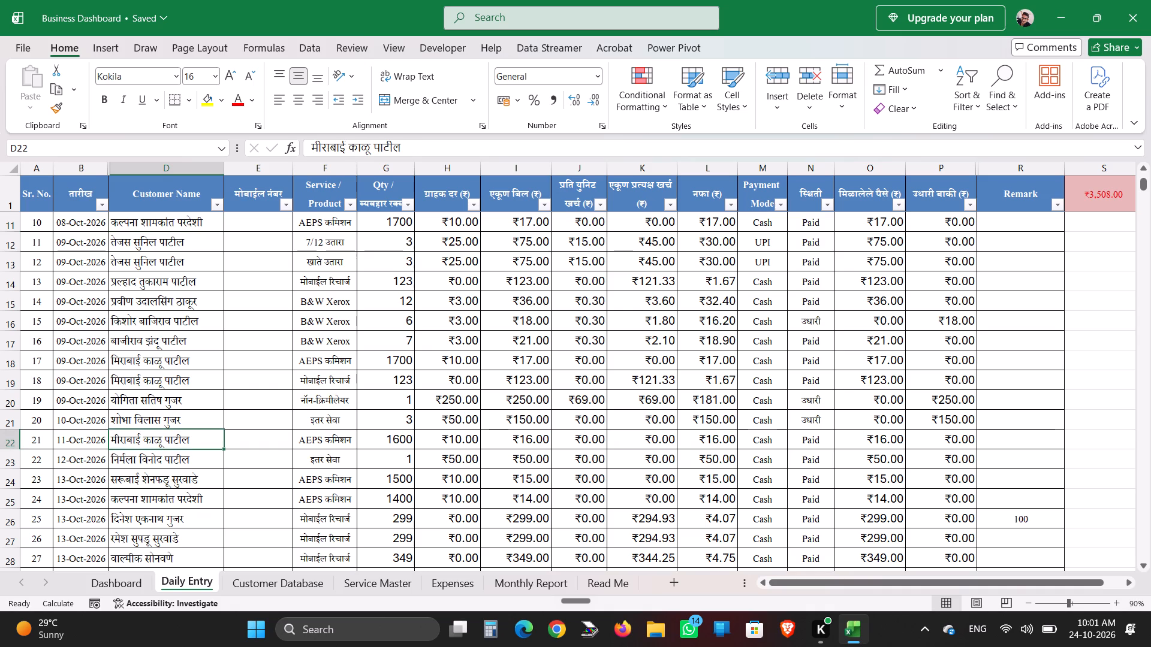
{"action": "left_click", "coordinate": [158, 461]}
{"action": "scroll", "coordinate": [140, 504], "scroll_direction": "down", "scroll_amount": 1}
{"action": "left_click", "coordinate": [132, 445]}
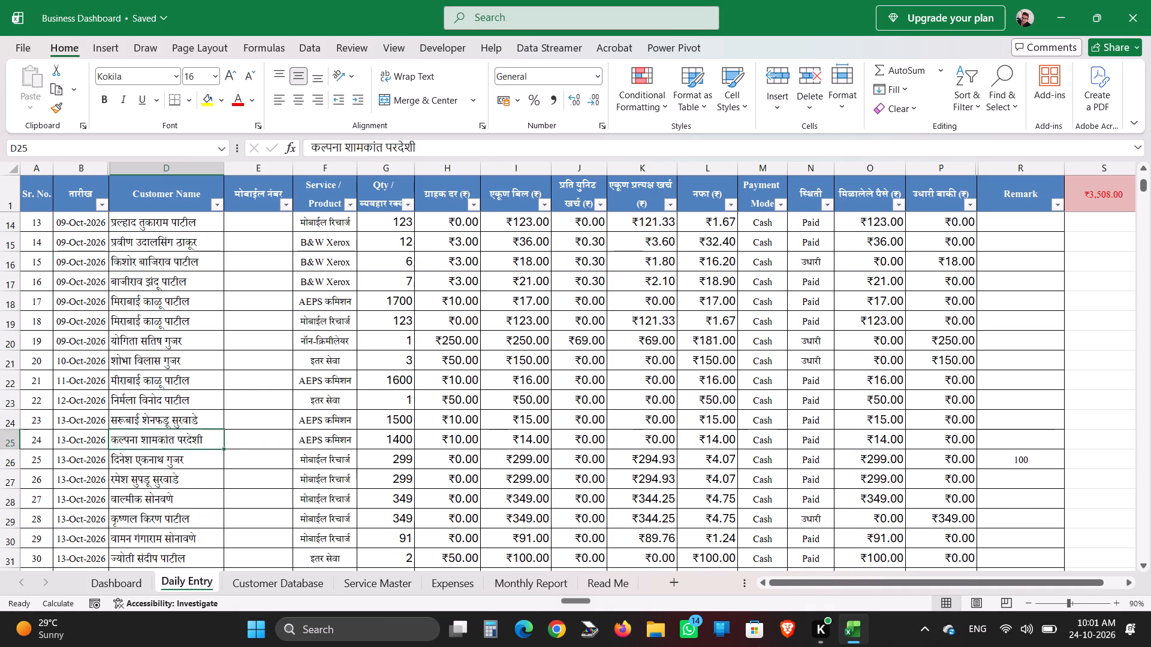
{"action": "scroll", "coordinate": [136, 458], "scroll_direction": "down", "scroll_amount": 2}
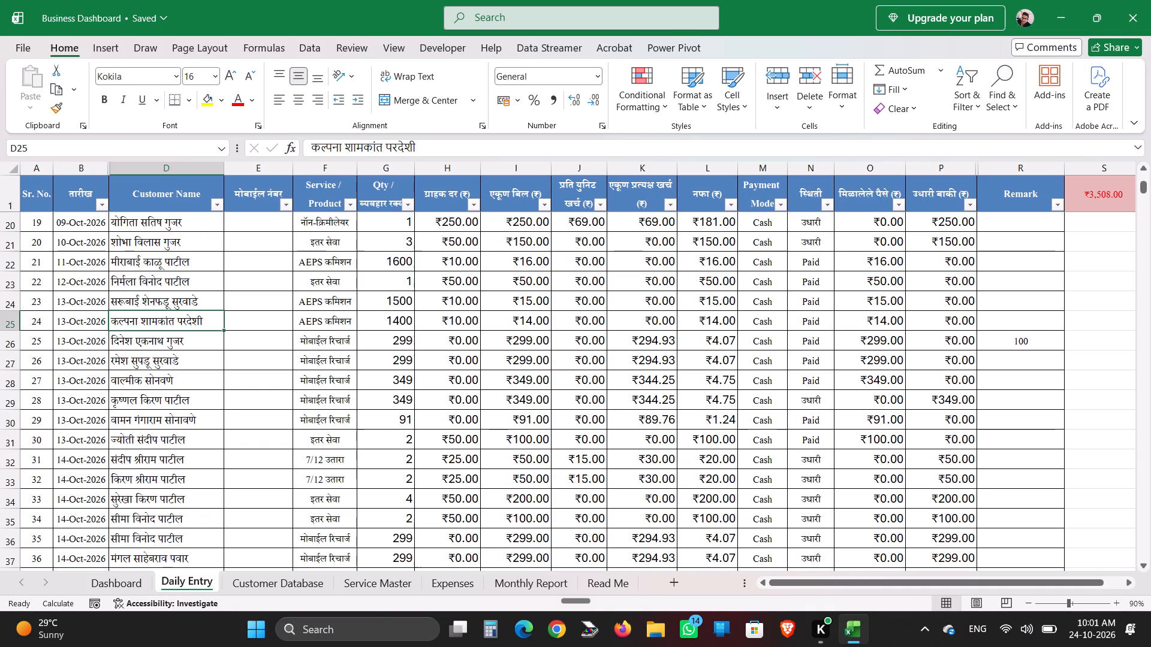
{"action": "scroll", "coordinate": [134, 445], "scroll_direction": "down", "scroll_amount": 5}
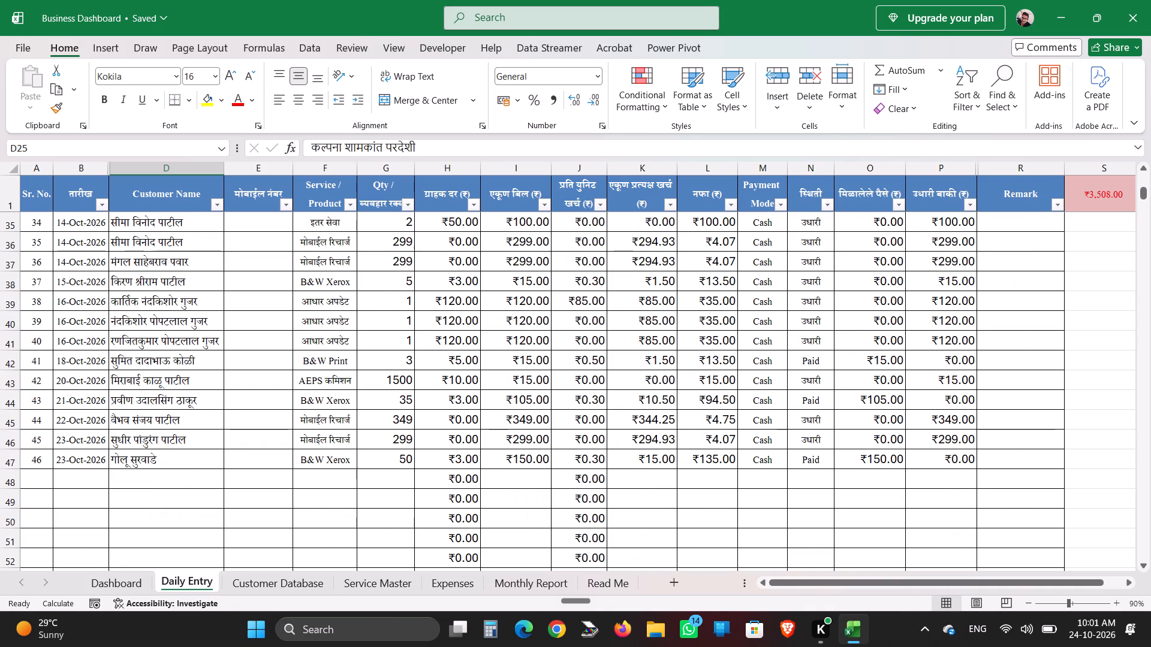
{"action": "scroll", "coordinate": [134, 419], "scroll_direction": "up", "scroll_amount": 4}
Copy the customer name in D34 over the names in D33 and D29 on the Daily Entry sheet, and save the workbook.
{"action": "left_click", "coordinate": [146, 437]}
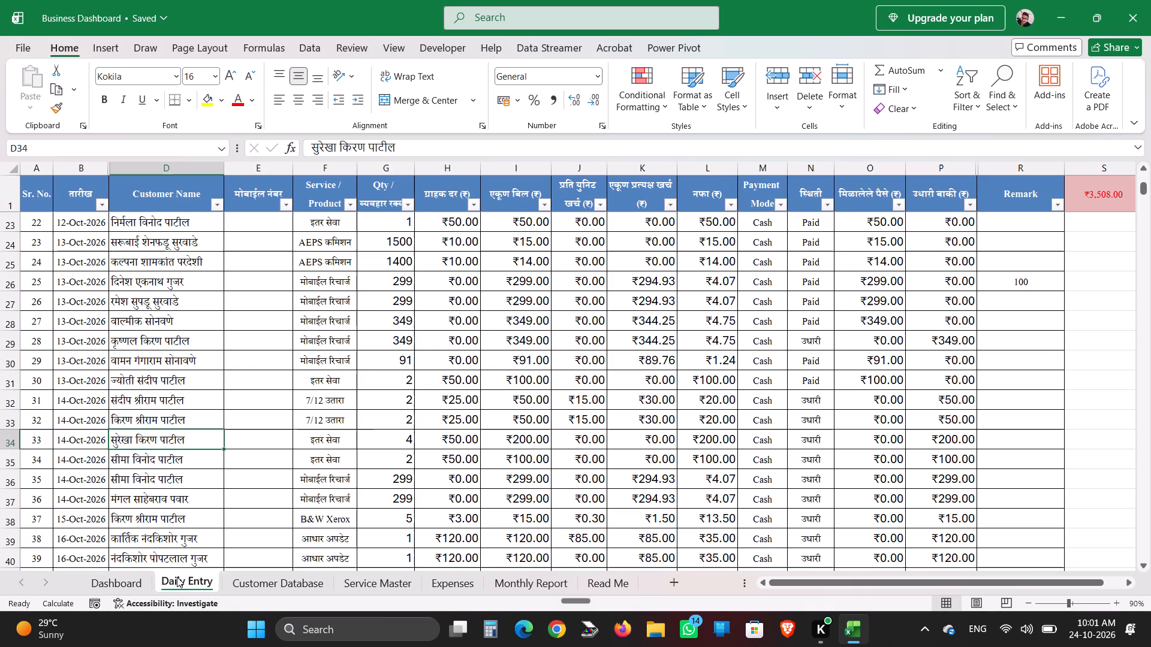
{"action": "key", "text": "ctrl+c"}
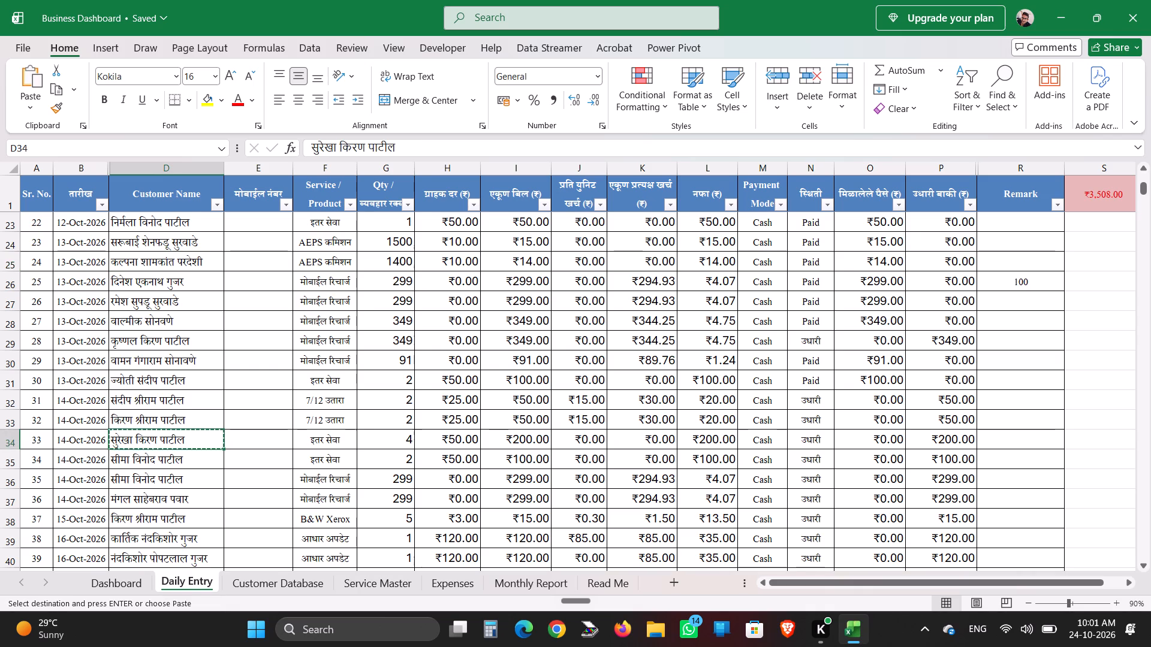
{"action": "left_click", "coordinate": [143, 423]}
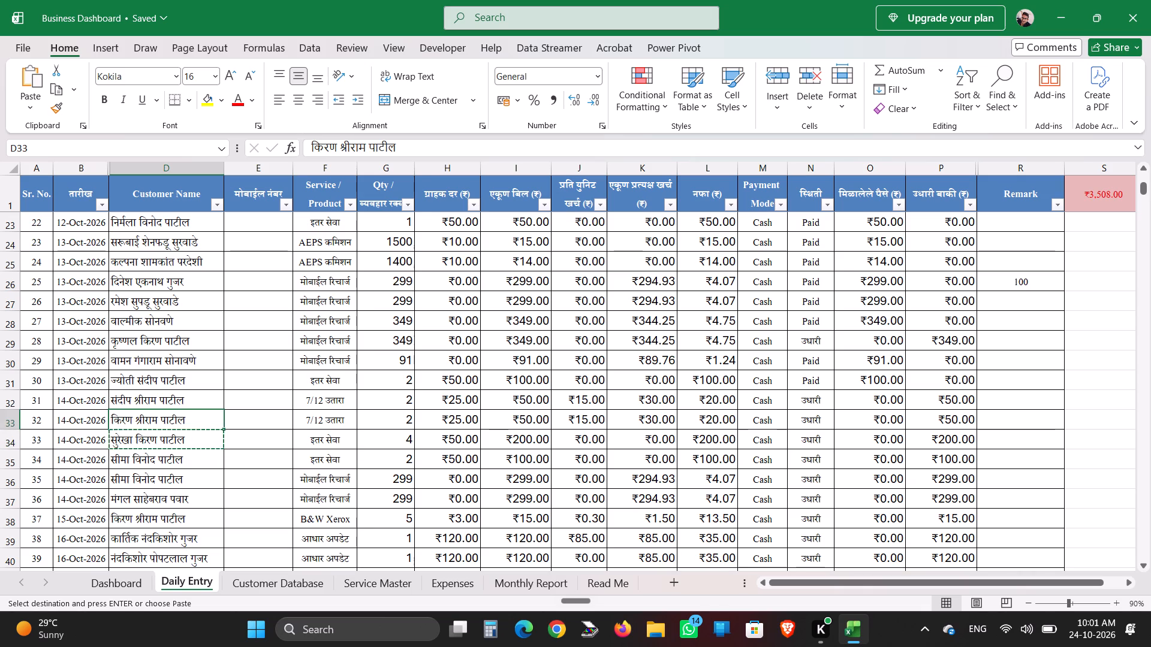
{"action": "key", "text": "ctrl+v"}
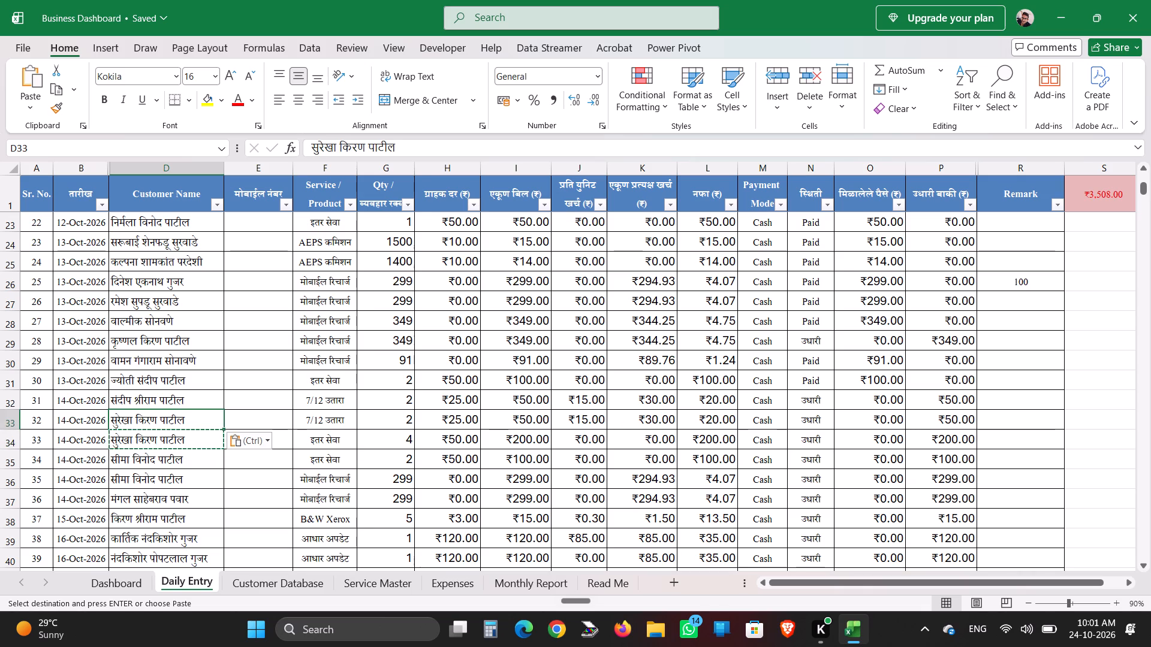
{"action": "left_click", "coordinate": [143, 329]}
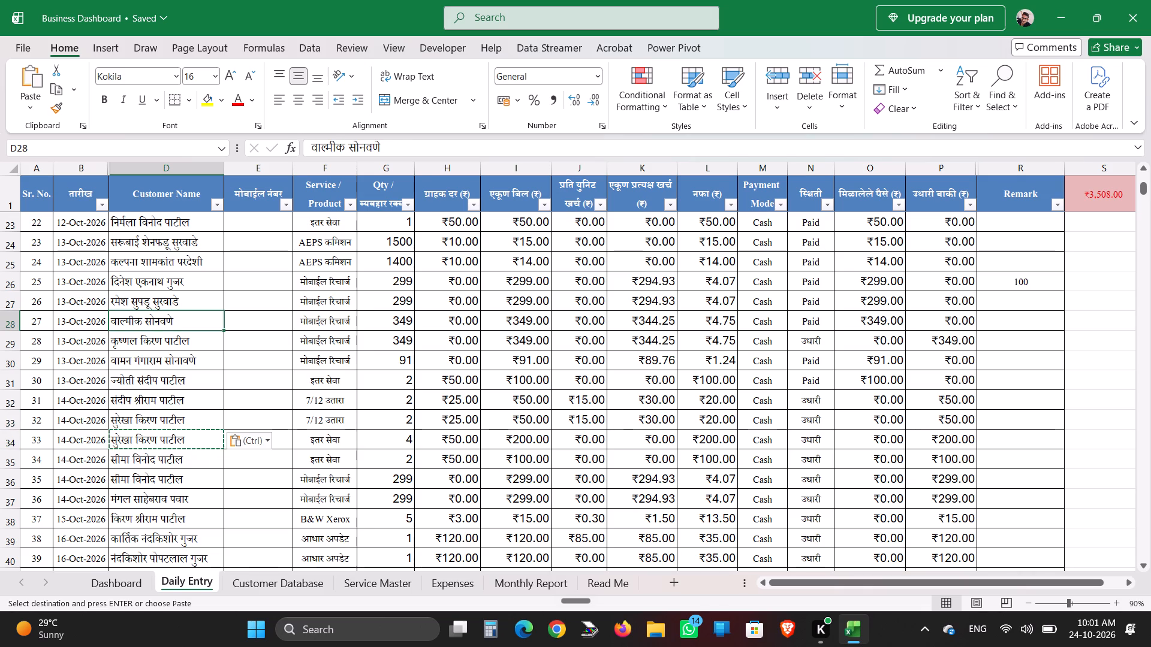
{"action": "left_click", "coordinate": [144, 352]}
{"action": "left_click", "coordinate": [144, 346]}
{"action": "key", "text": "ctrl+v"}
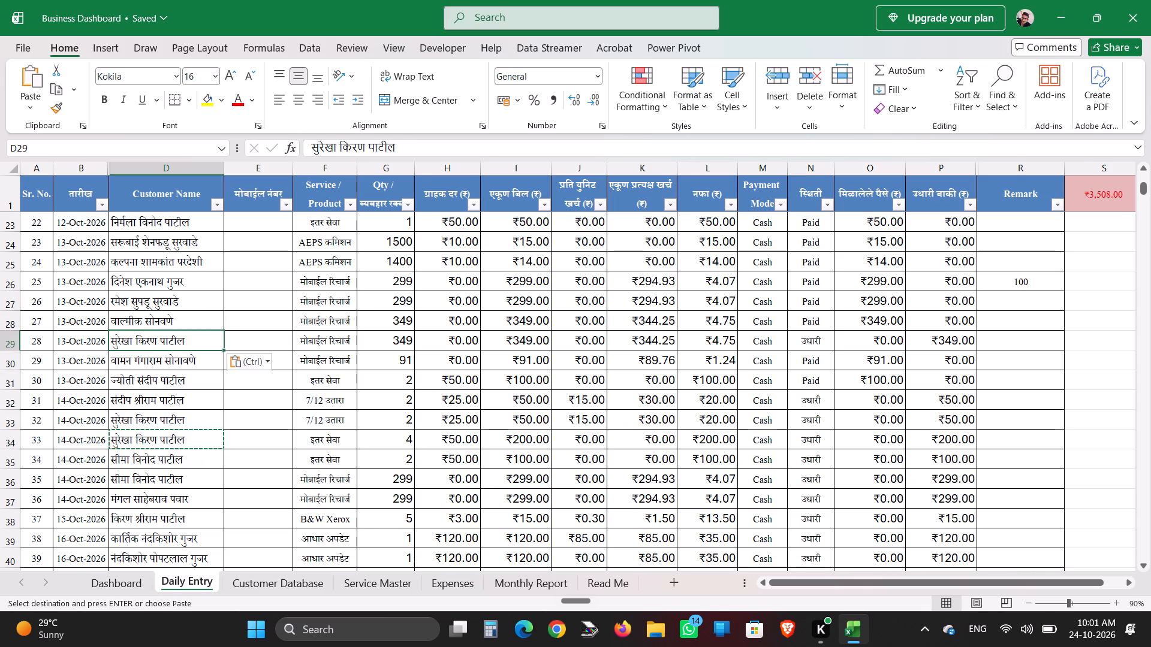
{"action": "key", "text": "ctrl+s"}
{"action": "left_click", "coordinate": [159, 441]}
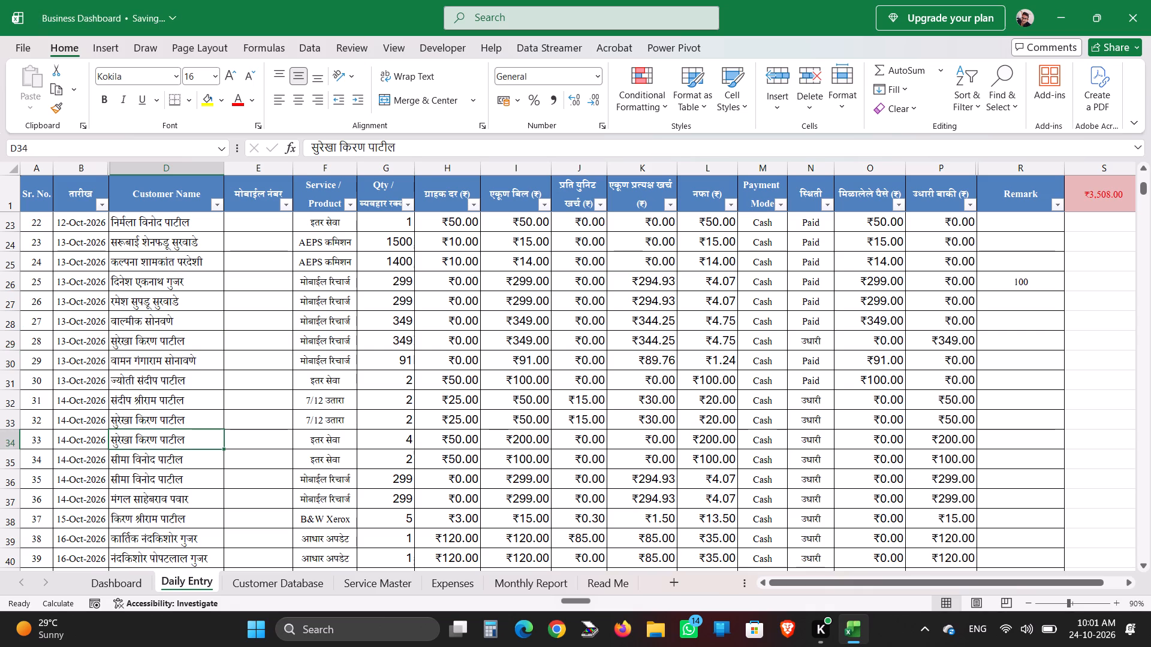
Review the customer names and outstanding credit on the Customer Database sheet, and check the Dashboard sheet.
{"action": "left_click", "coordinate": [275, 585]}
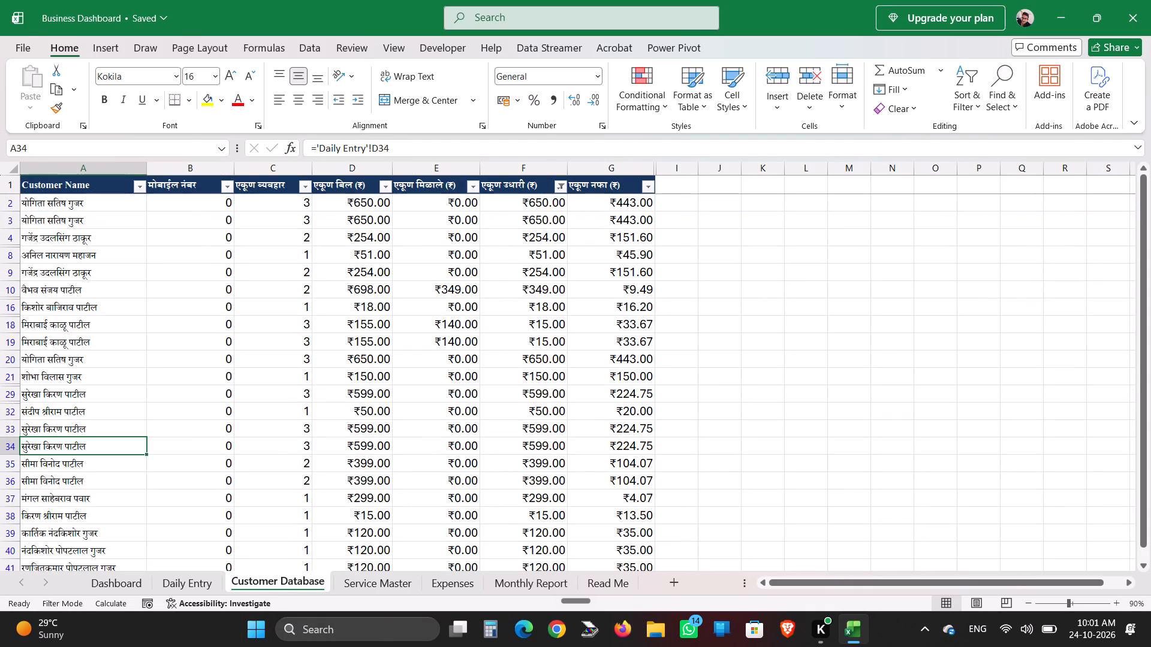
{"action": "left_click", "coordinate": [70, 256]}
{"action": "left_click", "coordinate": [84, 344]}
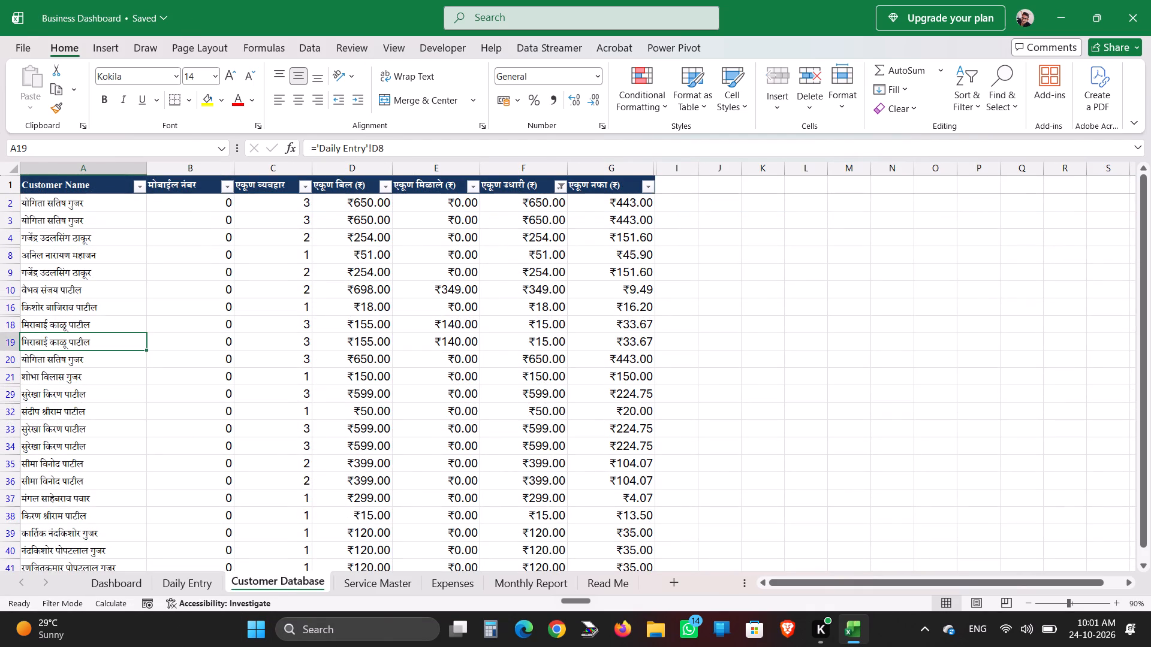
{"action": "left_click", "coordinate": [87, 429]}
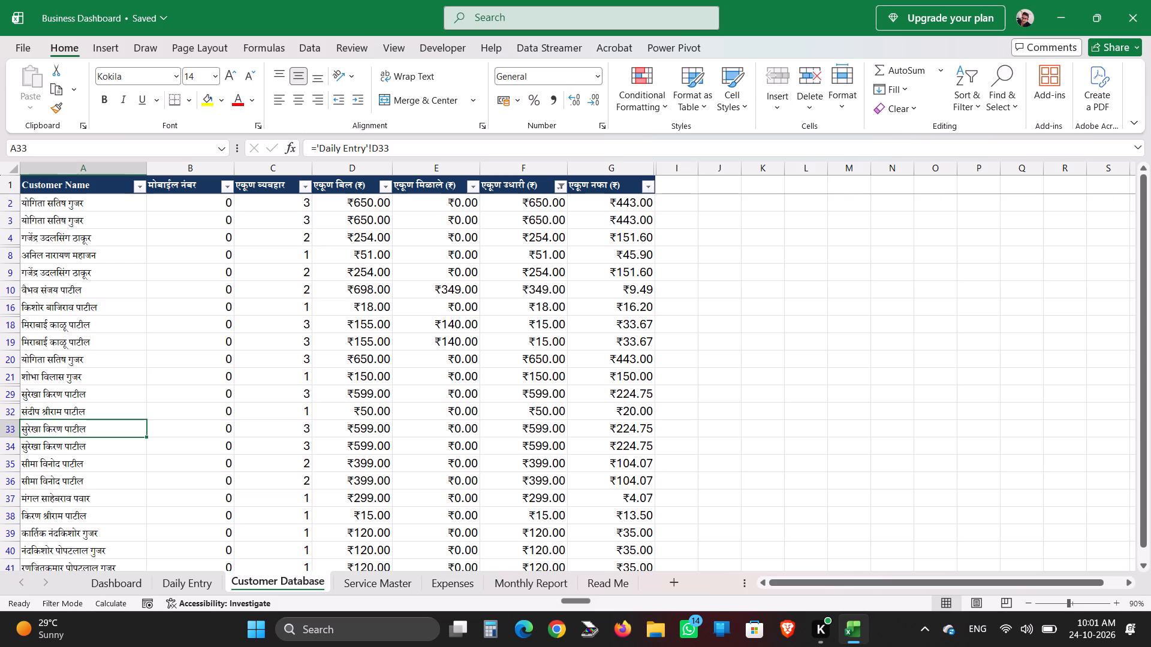
{"action": "left_click", "coordinate": [76, 516]}
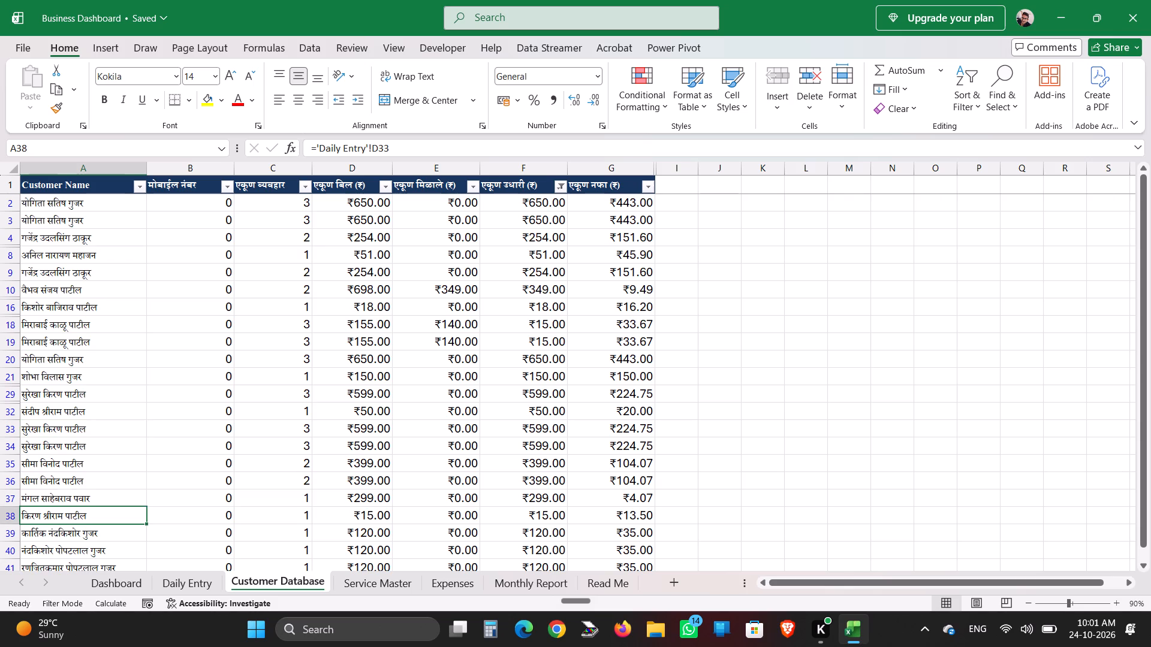
{"action": "left_click", "coordinate": [103, 581]}
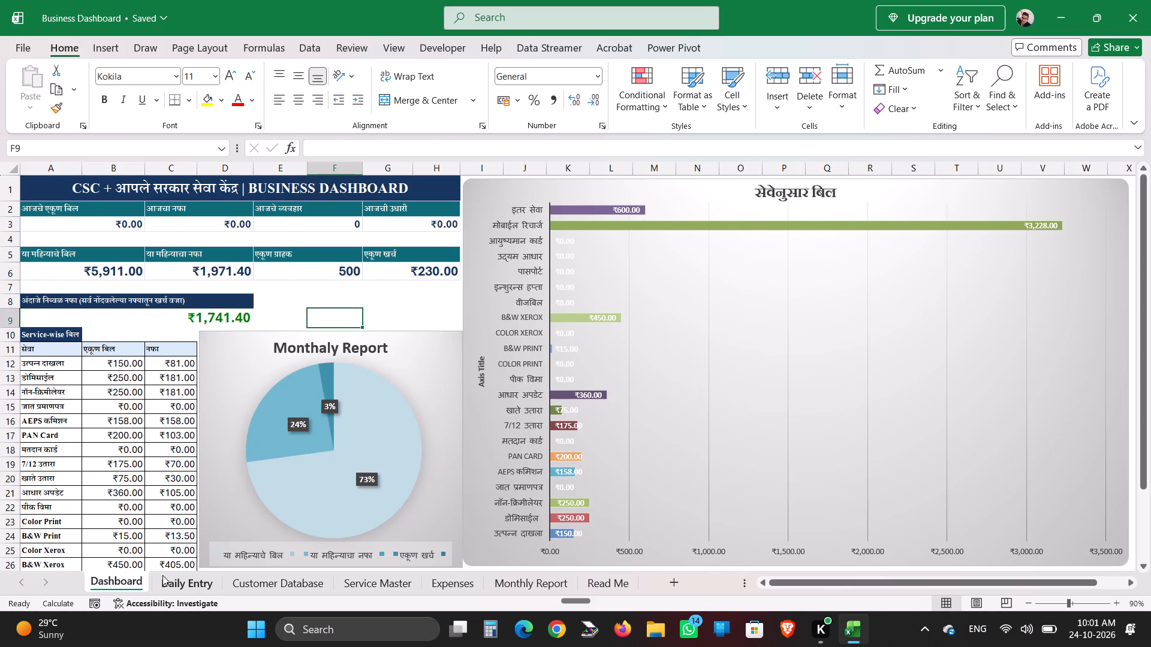
Return to the Daily Entry sheet.
{"action": "left_click", "coordinate": [162, 575]}
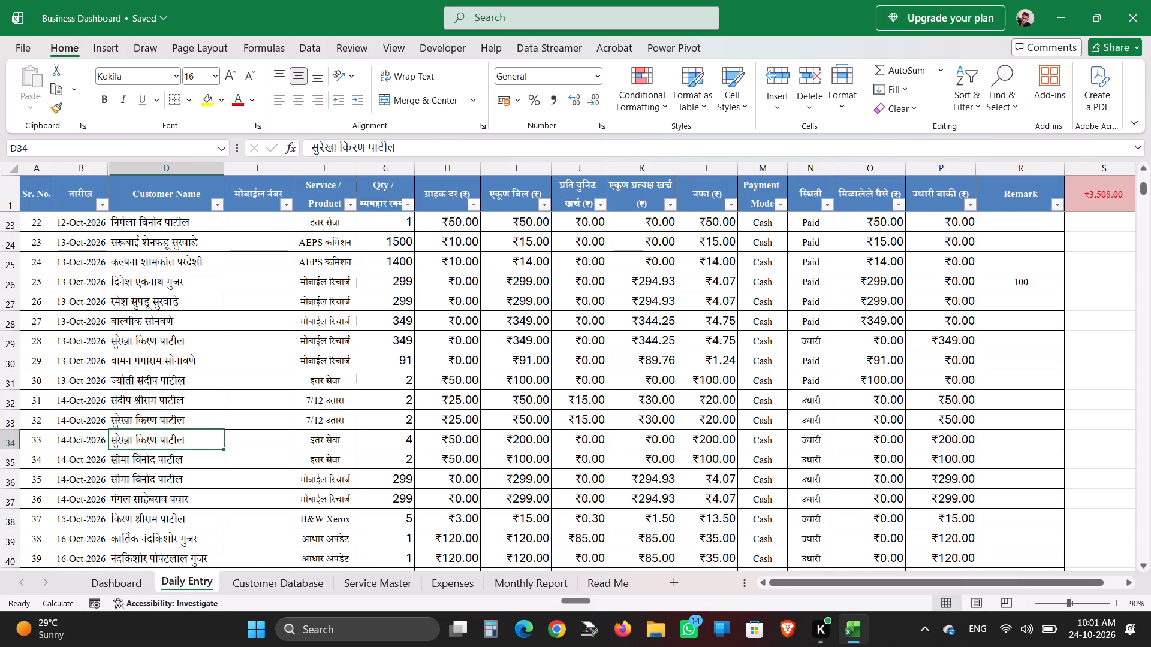
Copy the customer name in D34 over the name in D38 on the Daily Entry sheet, and save the workbook.
{"action": "key", "text": "ctrl+c"}
{"action": "scroll", "coordinate": [155, 500], "scroll_direction": "down", "scroll_amount": 2}
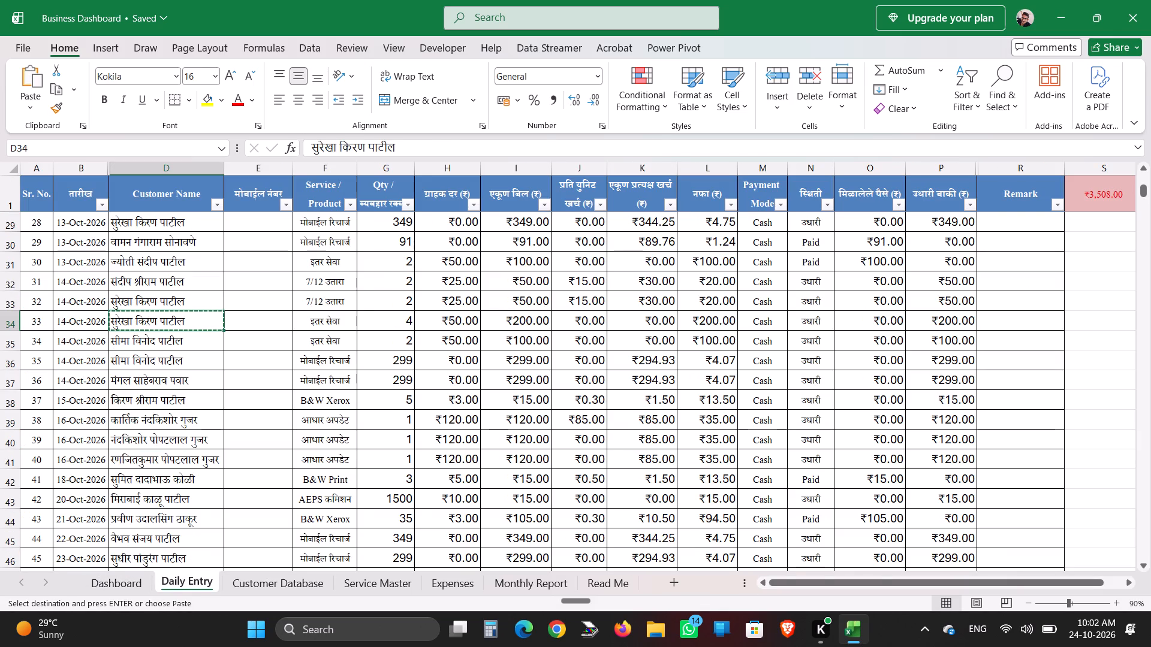
{"action": "left_click", "coordinate": [140, 406]}
{"action": "key", "text": "ctrl+v"}
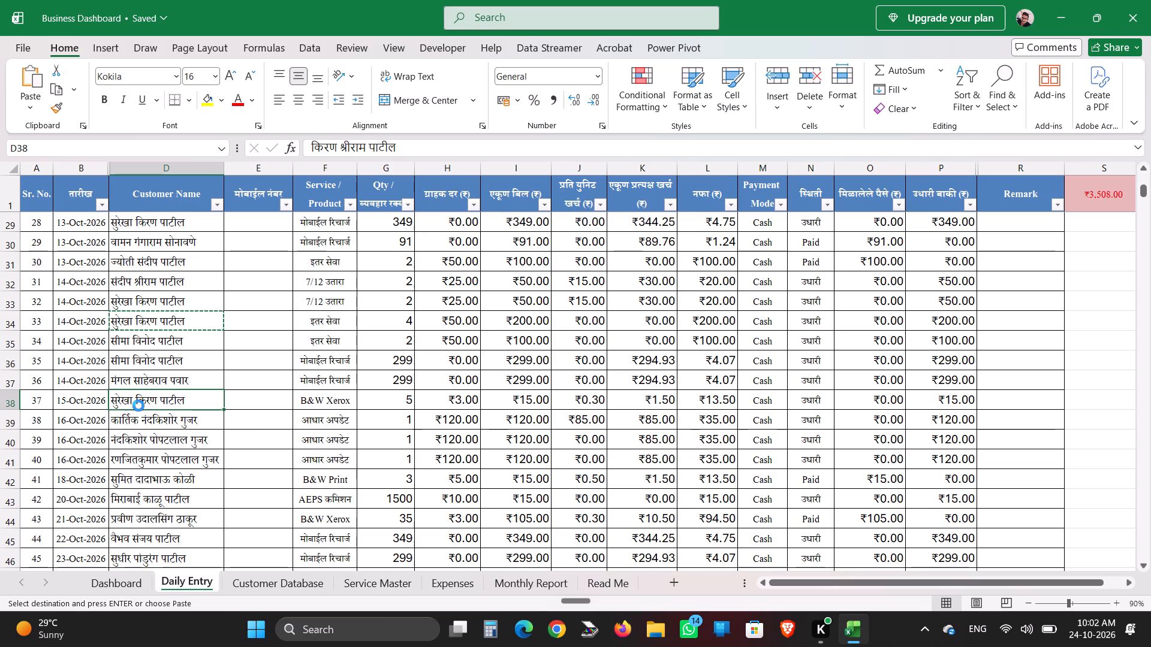
{"action": "left_click", "coordinate": [131, 474]}
{"action": "key", "text": "ctrl+s"}
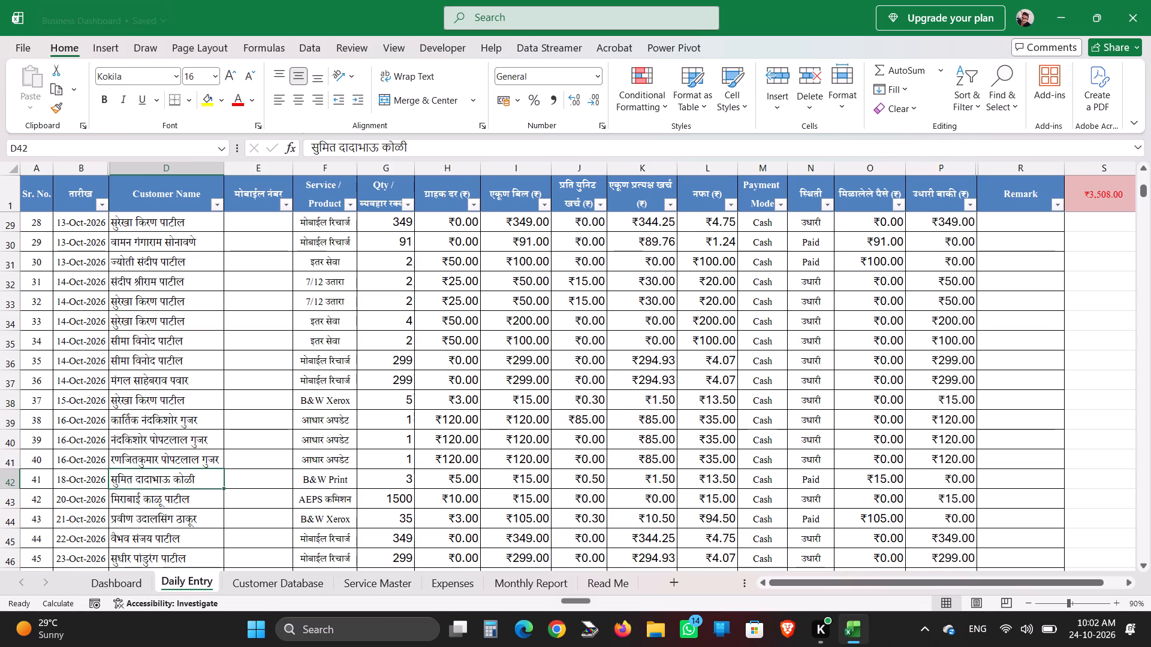
Check the customer totals on the Customer Database sheet and the Dashboard, and return to the Daily Entry sheet.
{"action": "left_click", "coordinate": [231, 575]}
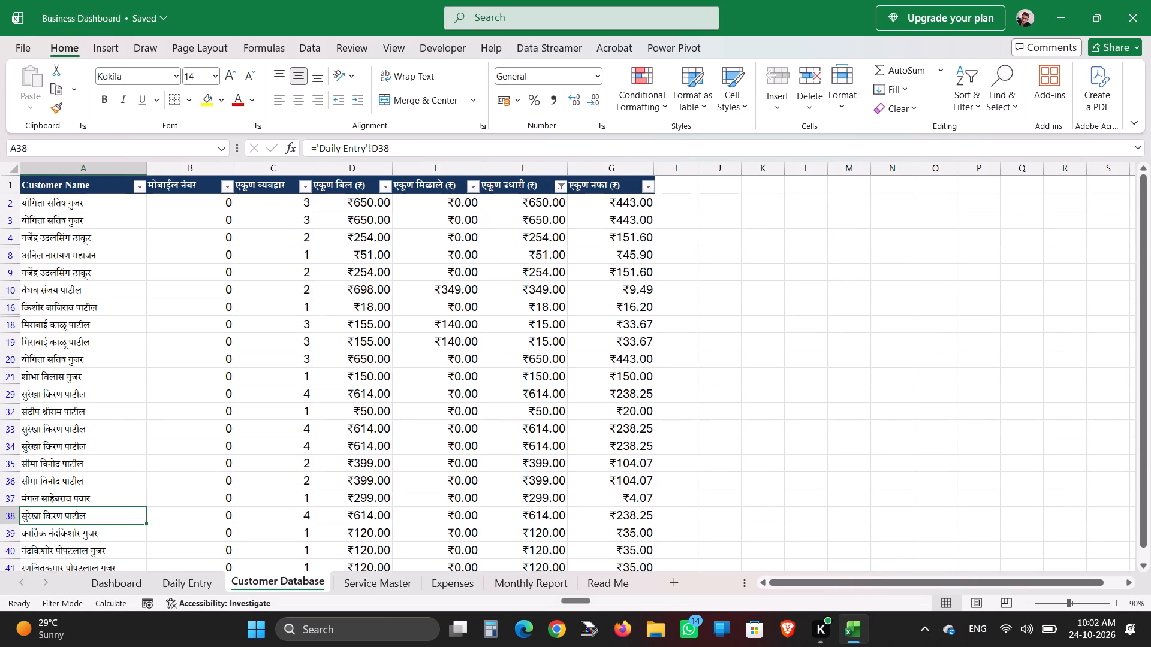
{"action": "left_click", "coordinate": [129, 583]}
{"action": "left_click", "coordinate": [173, 587]}
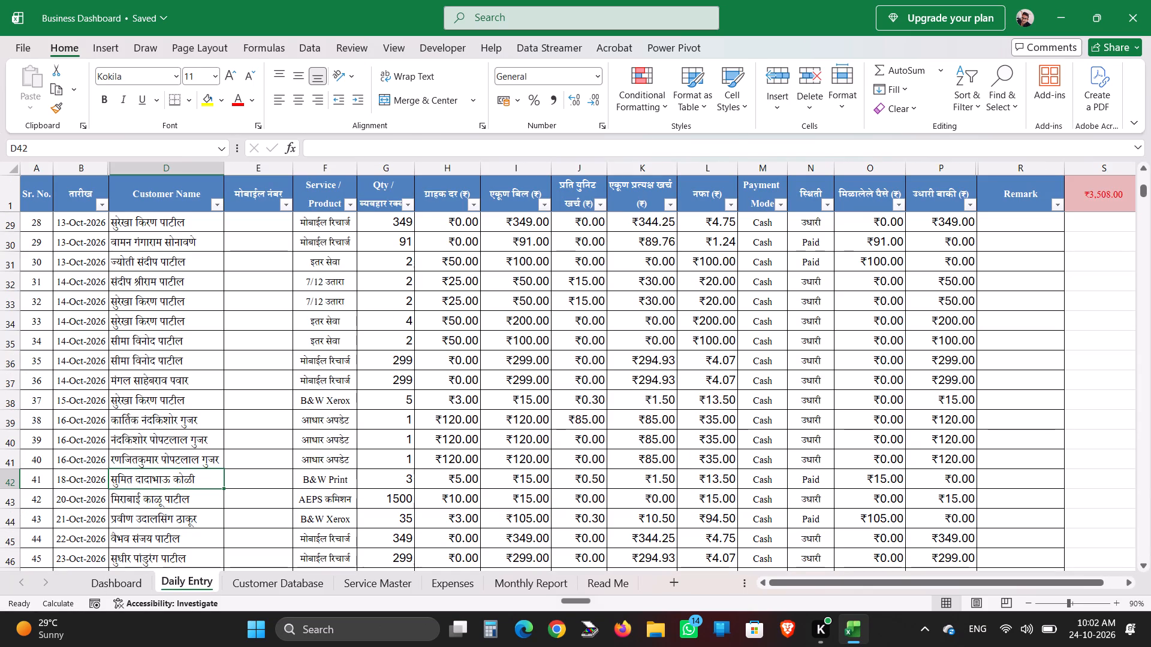
Look through the Daily Entry rows, from the last filled entry back to the first ones.
{"action": "left_click", "coordinate": [709, 534]}
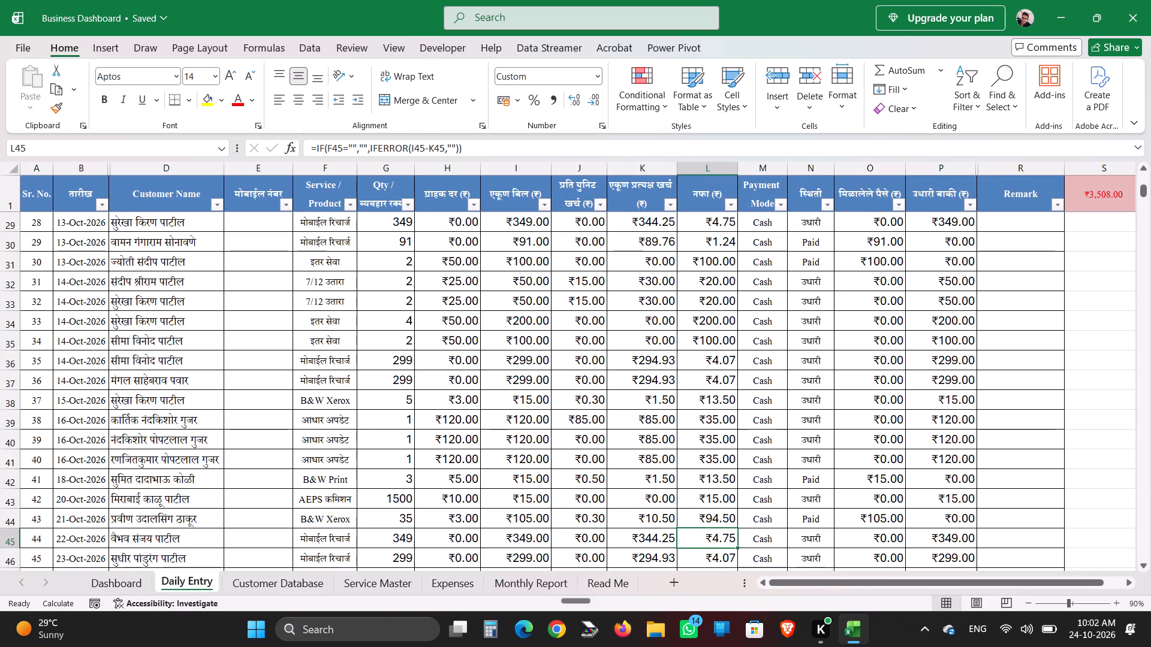
{"action": "left_click", "coordinate": [308, 319]}
{"action": "left_click", "coordinate": [357, 459]}
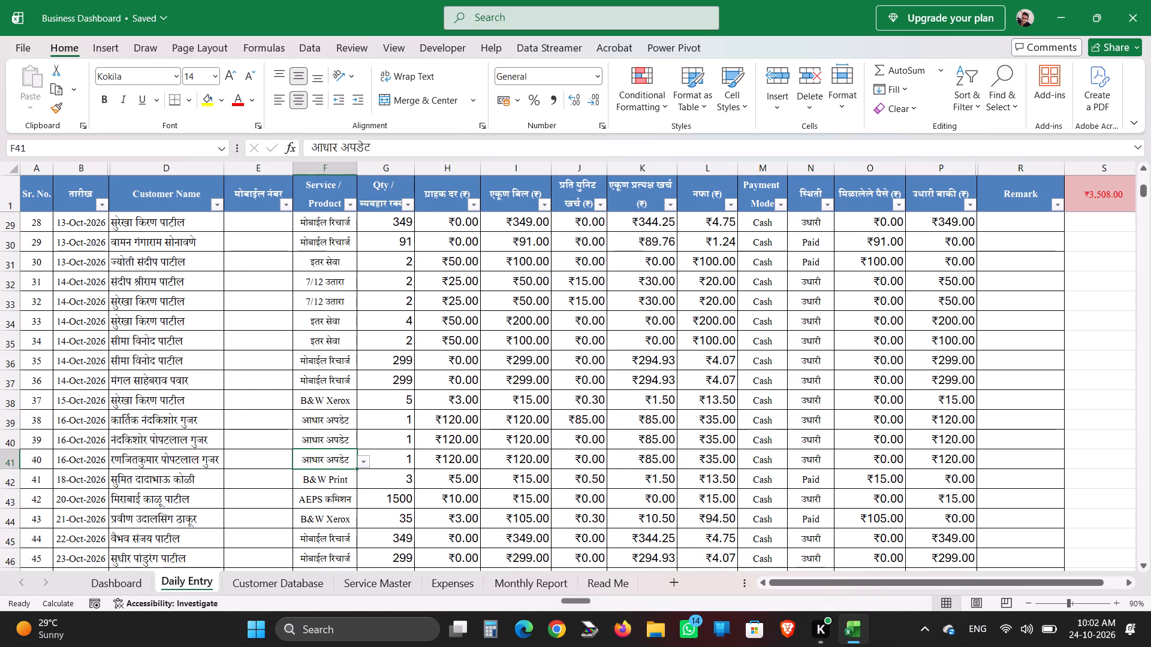
{"action": "scroll", "coordinate": [330, 500], "scroll_direction": "down", "scroll_amount": 2}
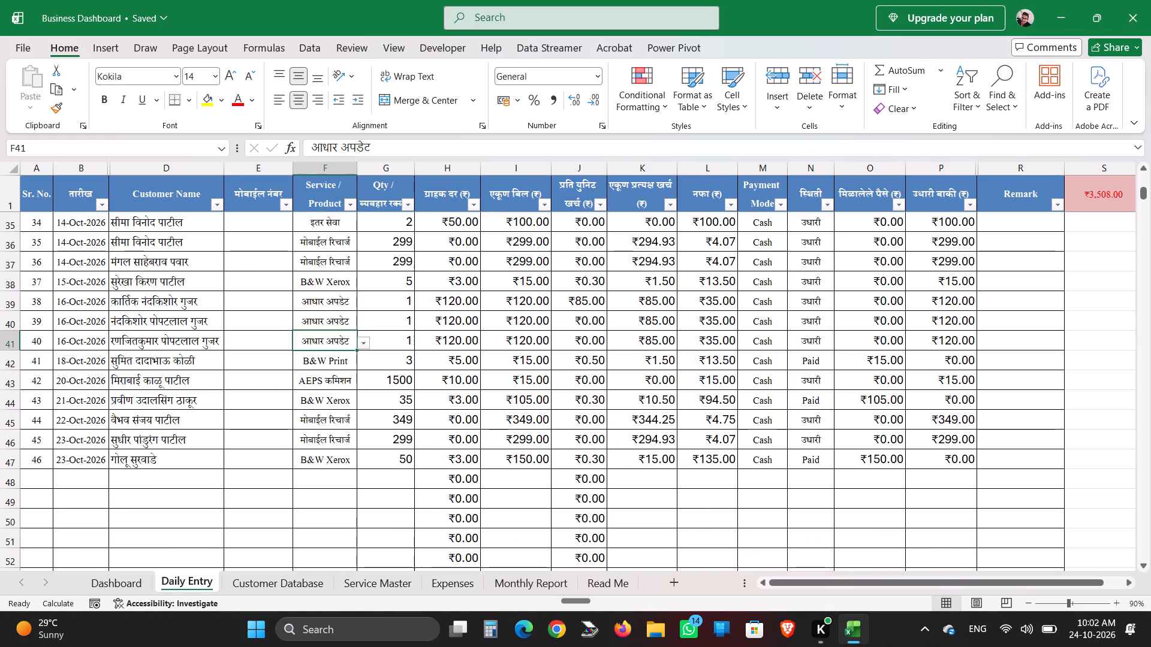
{"action": "left_click", "coordinate": [156, 461]}
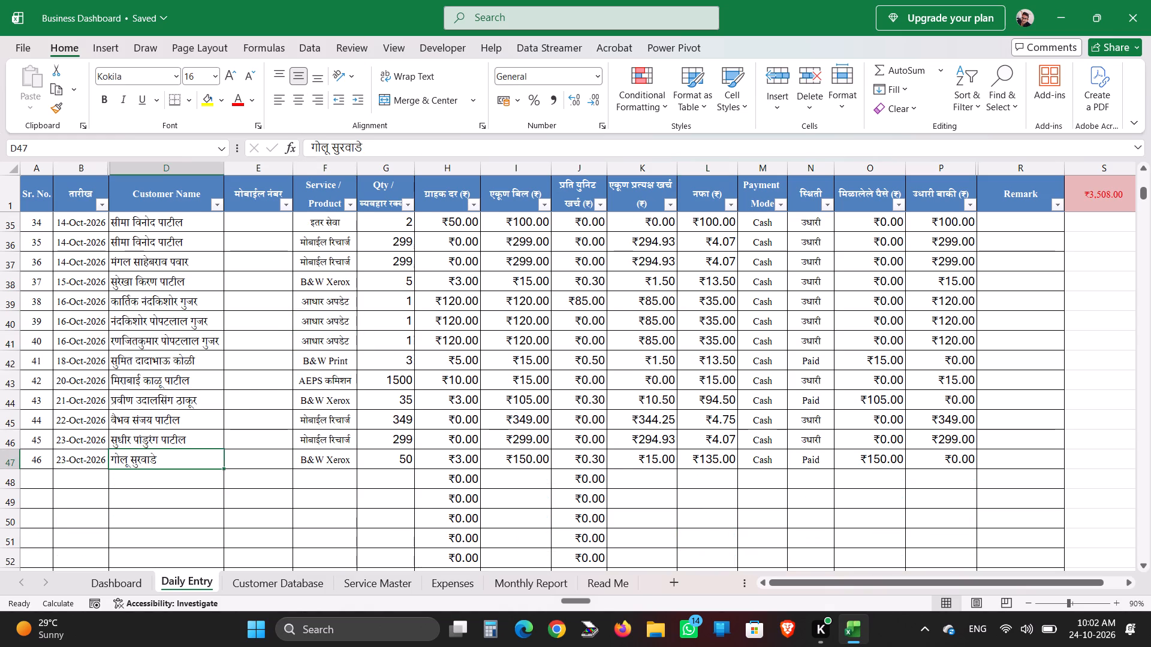
{"action": "left_click", "coordinate": [156, 461]}
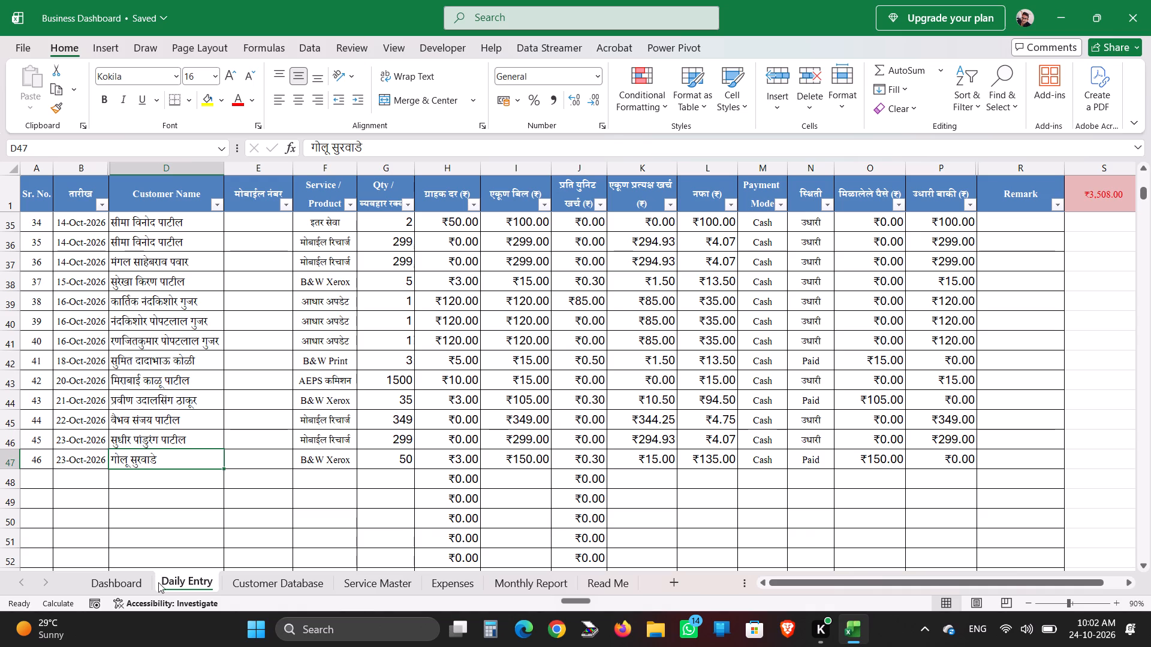
{"action": "left_click", "coordinate": [91, 479]}
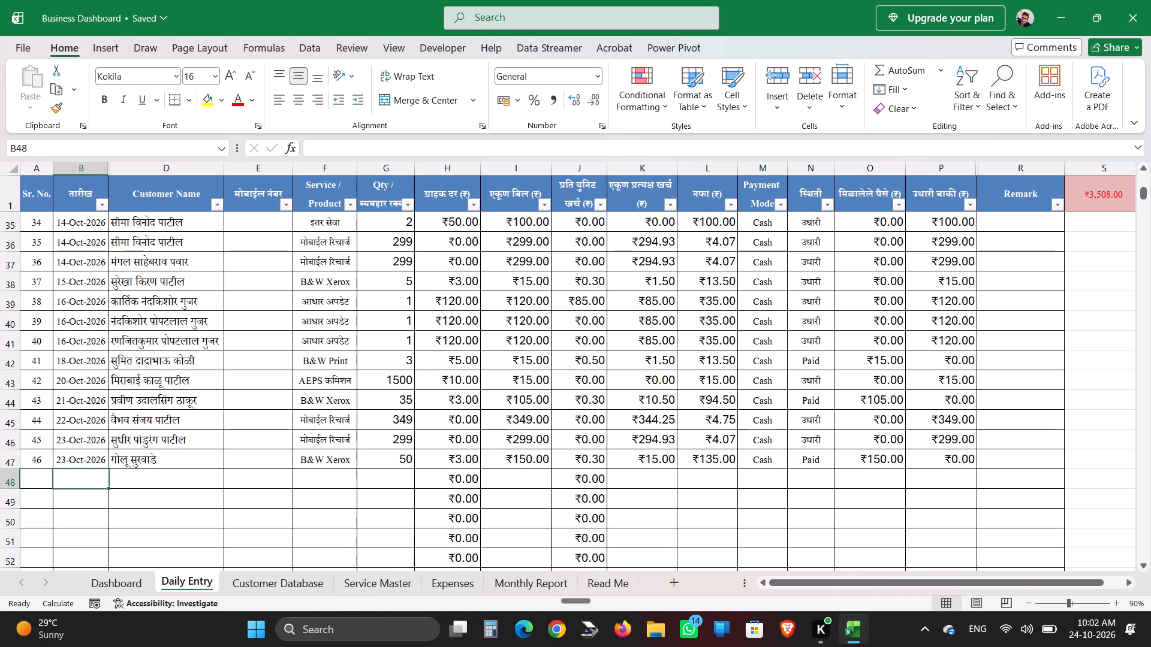
{"action": "scroll", "coordinate": [521, 439], "scroll_direction": "up", "scroll_amount": 7}
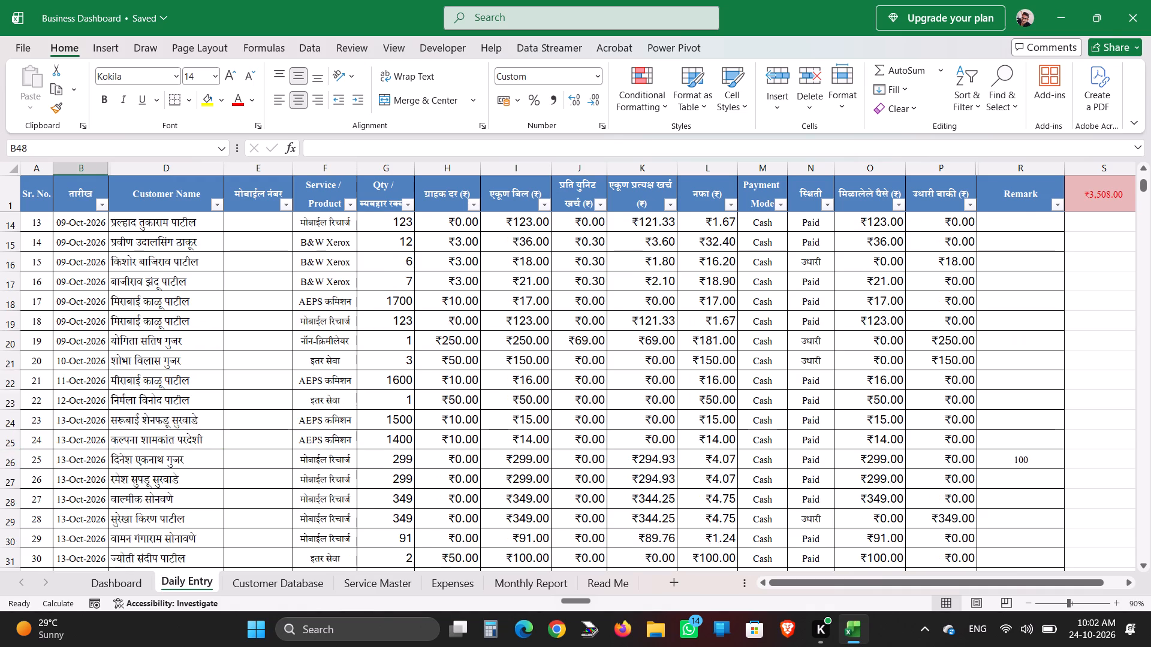
{"action": "scroll", "coordinate": [521, 439], "scroll_direction": "up", "scroll_amount": 6}
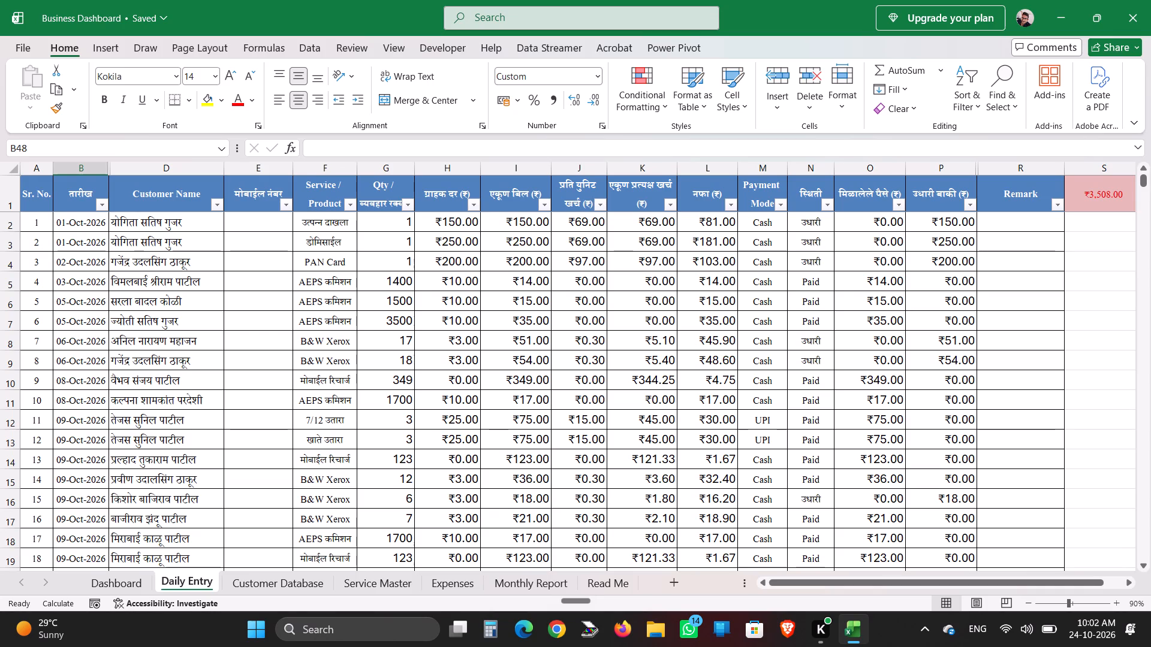
{"action": "scroll", "coordinate": [280, 355], "scroll_direction": "down", "scroll_amount": 5}
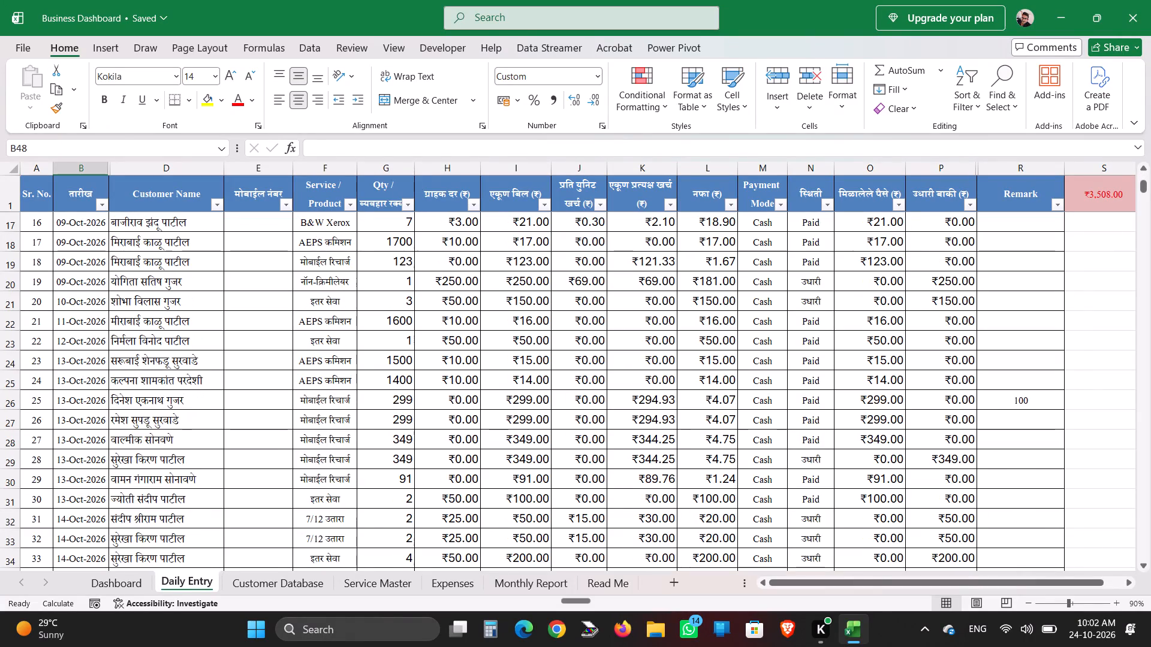
{"action": "scroll", "coordinate": [275, 353], "scroll_direction": "up", "scroll_amount": 6}
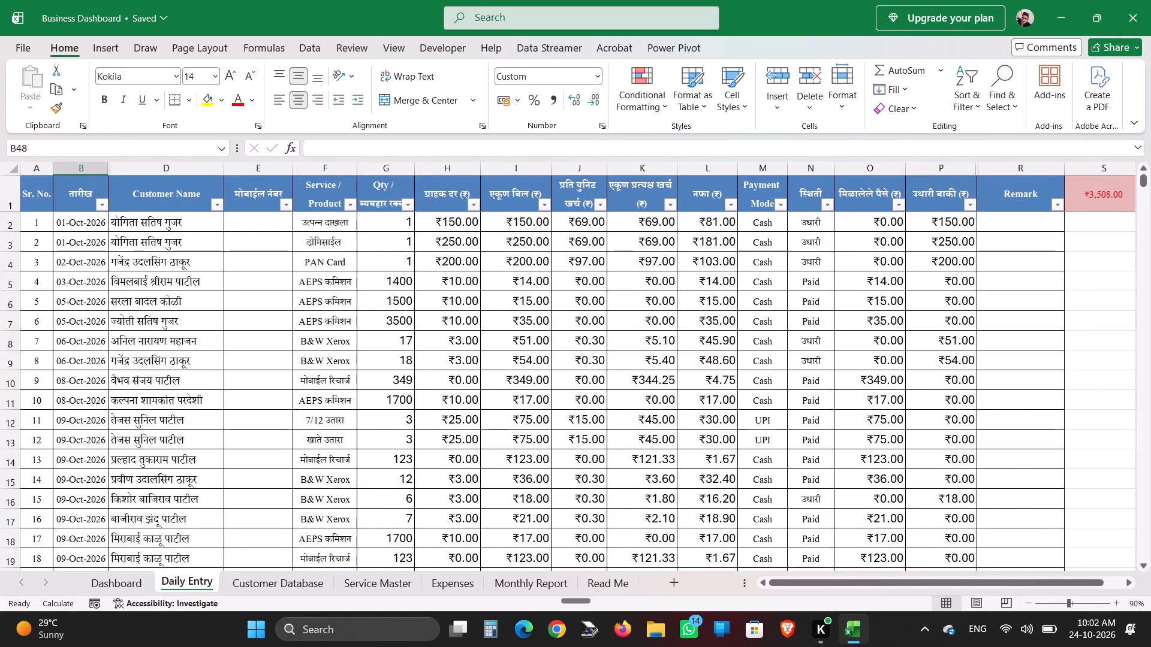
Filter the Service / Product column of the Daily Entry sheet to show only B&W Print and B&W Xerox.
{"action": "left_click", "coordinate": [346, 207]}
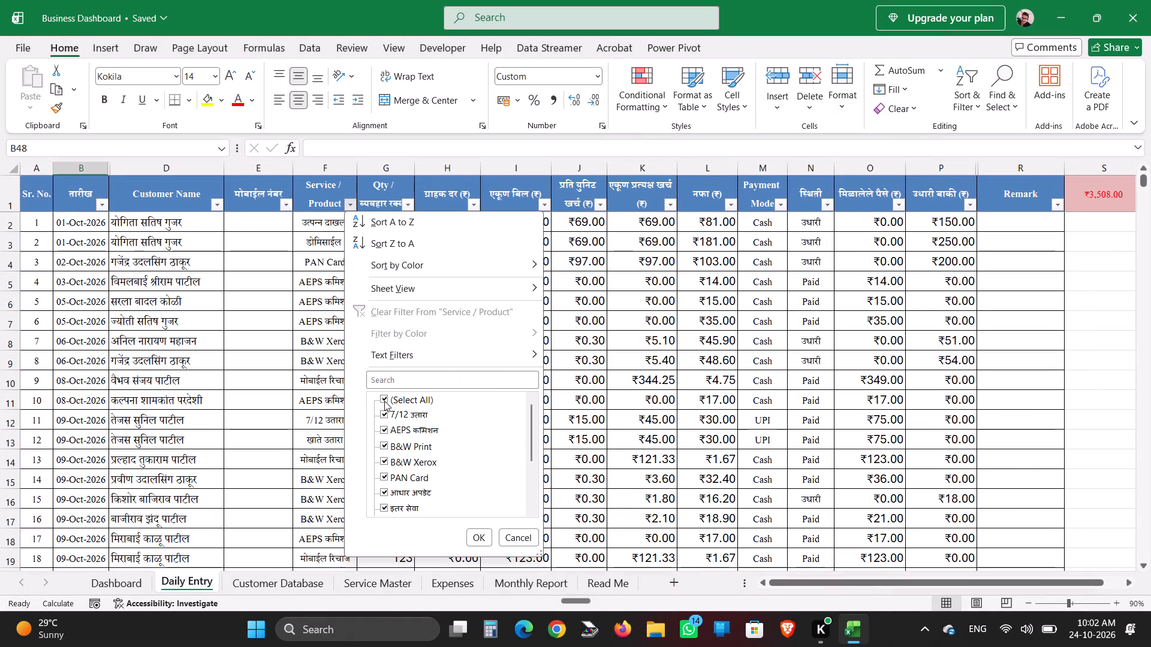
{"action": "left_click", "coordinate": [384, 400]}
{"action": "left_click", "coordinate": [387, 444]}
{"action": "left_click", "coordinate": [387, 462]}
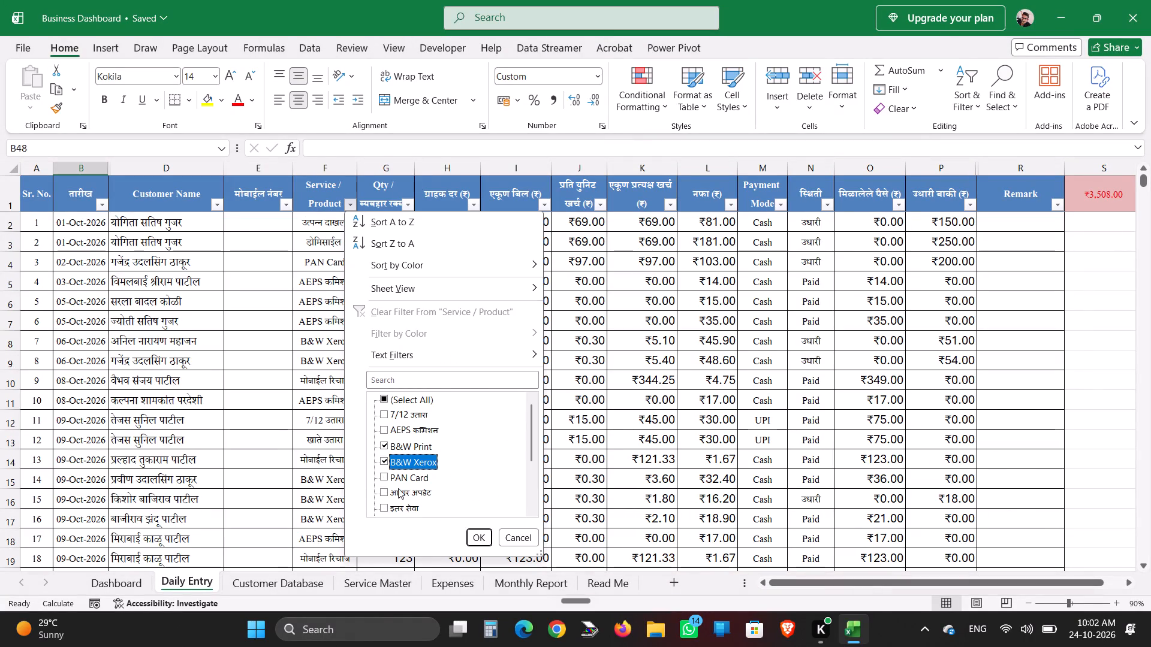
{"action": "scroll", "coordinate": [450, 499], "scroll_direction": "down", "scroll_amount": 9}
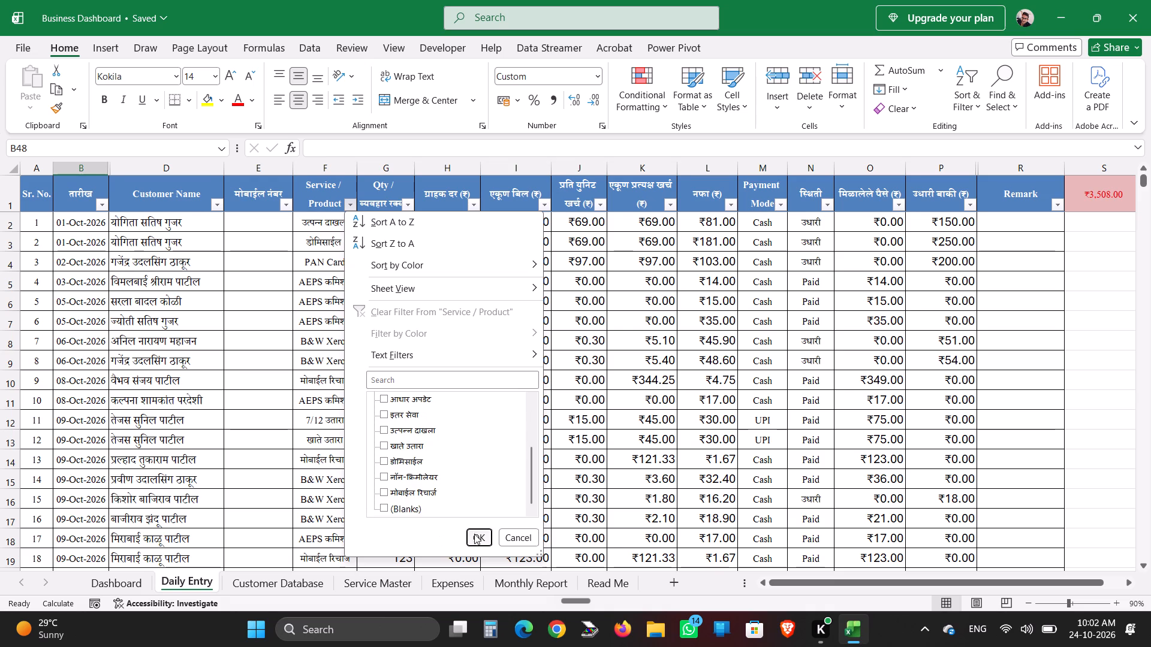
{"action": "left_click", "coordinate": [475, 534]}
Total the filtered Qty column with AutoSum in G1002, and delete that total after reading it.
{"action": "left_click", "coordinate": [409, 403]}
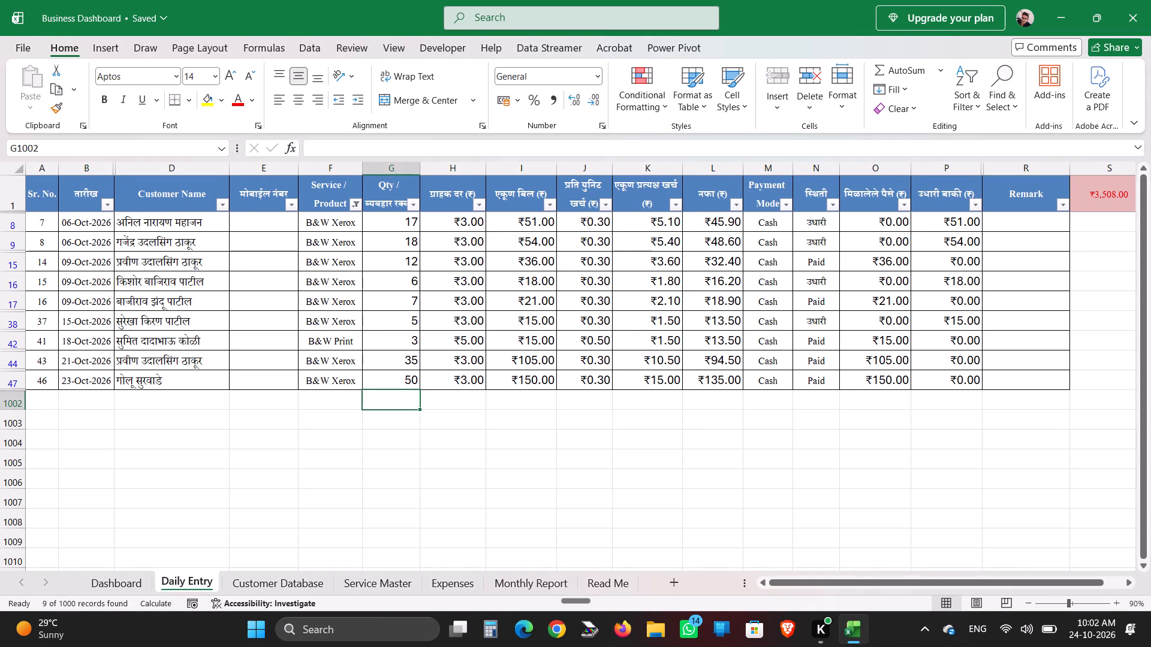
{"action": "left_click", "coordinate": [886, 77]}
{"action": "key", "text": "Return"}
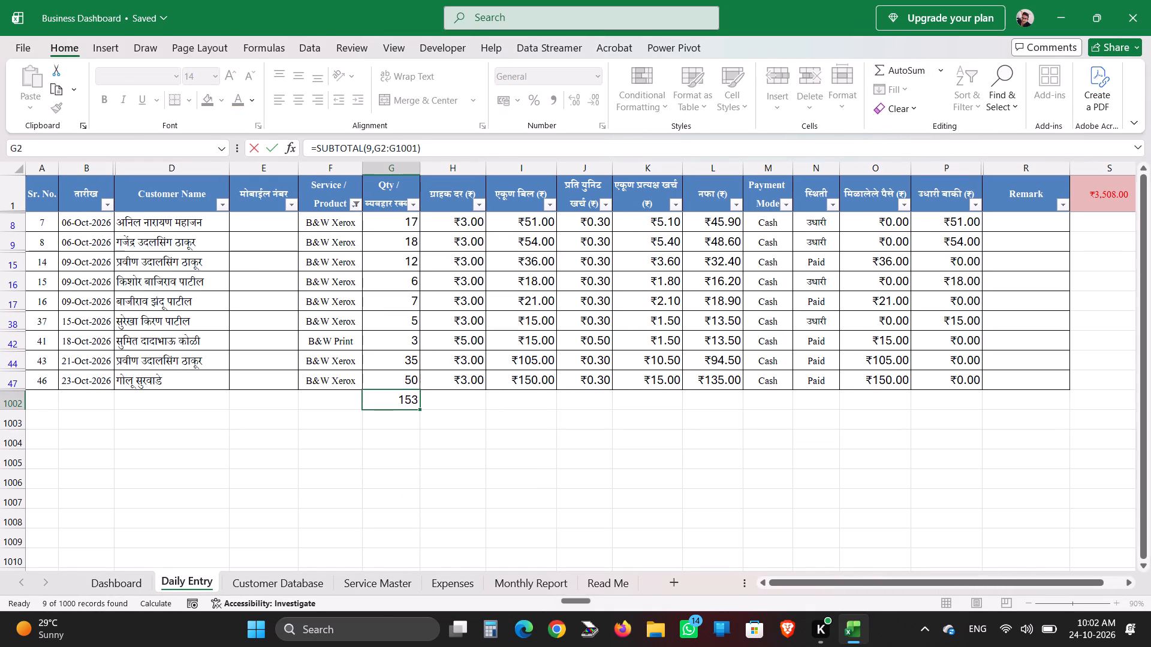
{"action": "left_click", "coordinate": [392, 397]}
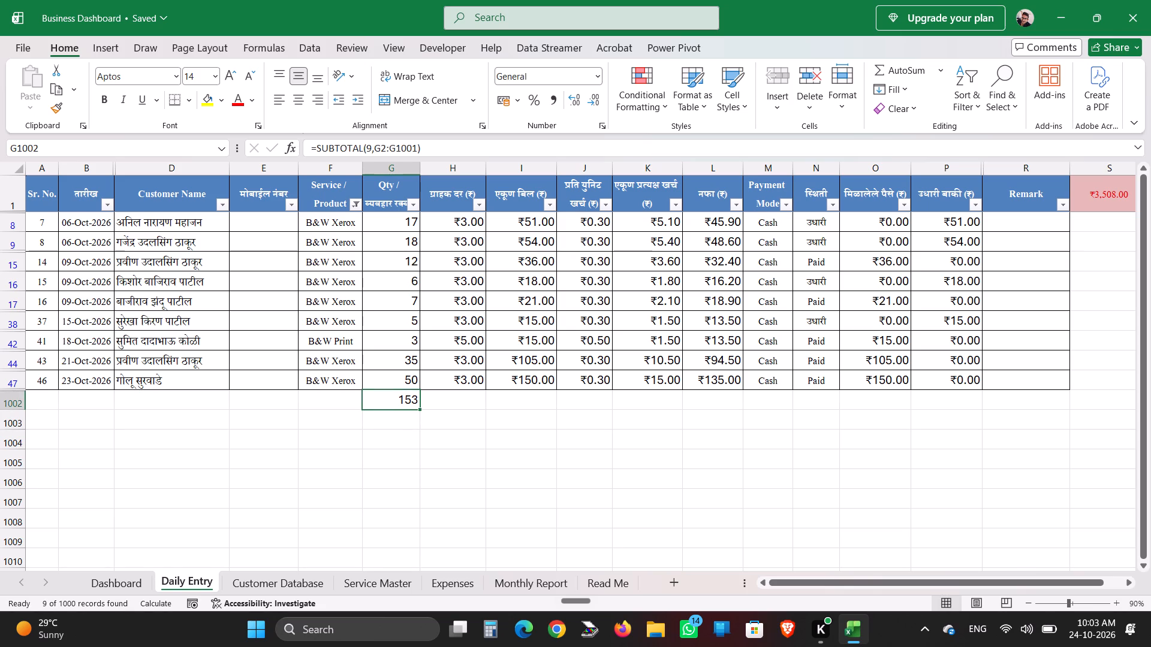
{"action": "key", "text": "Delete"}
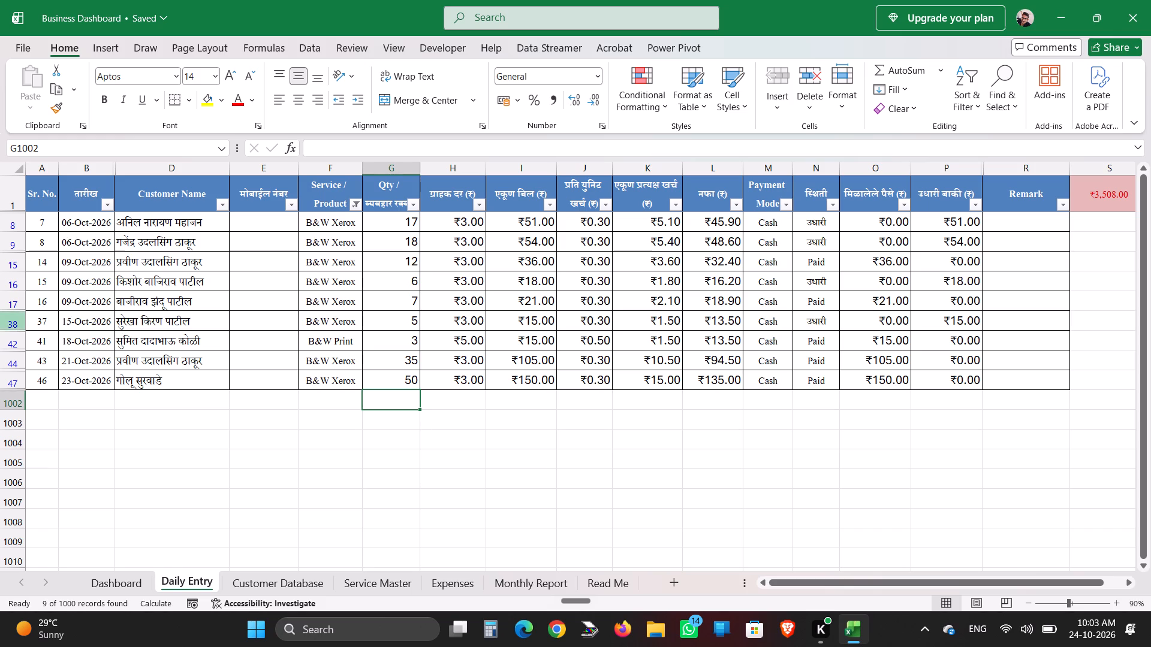
Compare the service-wise bills on the Dashboard with the Daily Entry, Customer Database and Service Master sheets.
{"action": "left_click", "coordinate": [116, 586]}
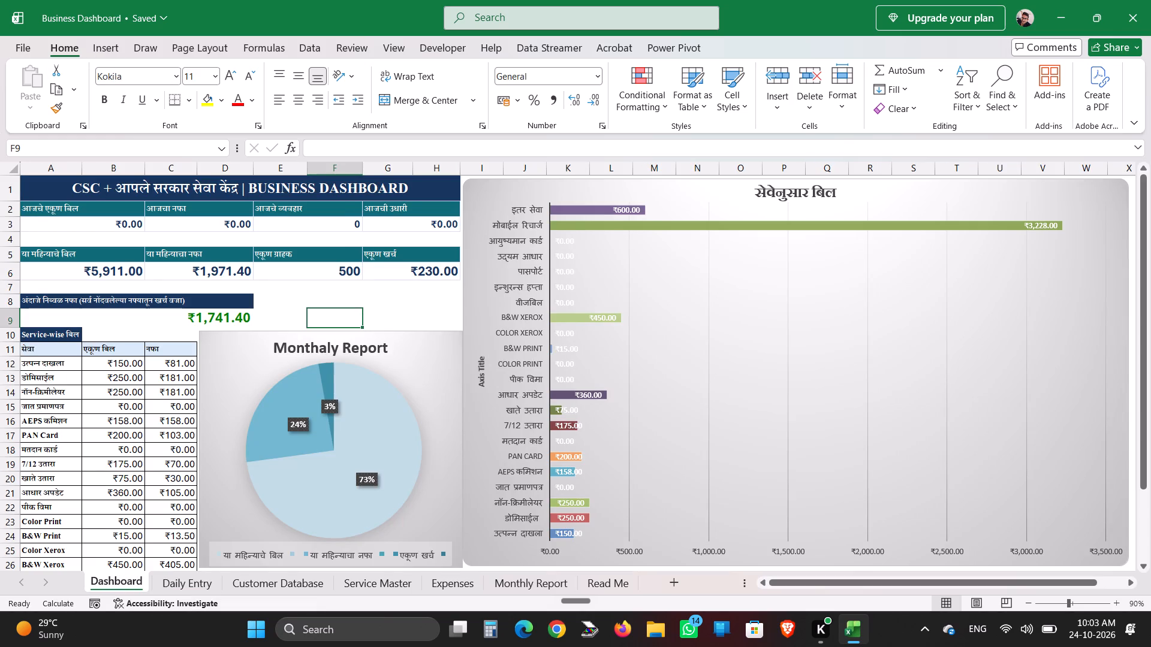
{"action": "left_click", "coordinate": [290, 592]}
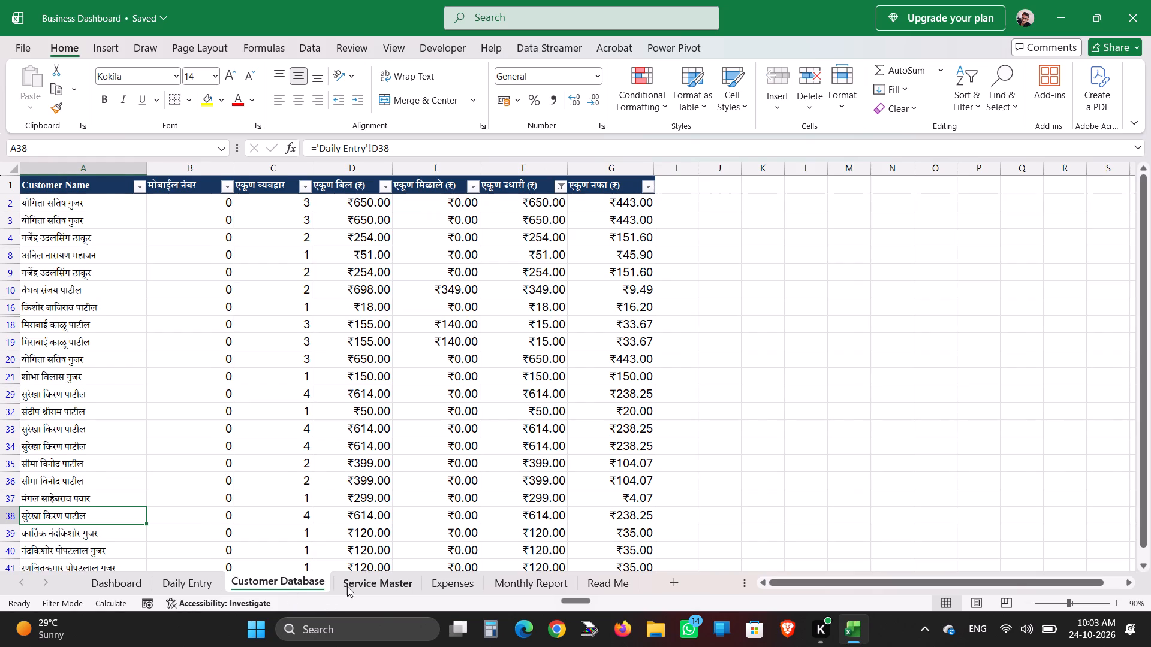
{"action": "left_click", "coordinate": [349, 585]}
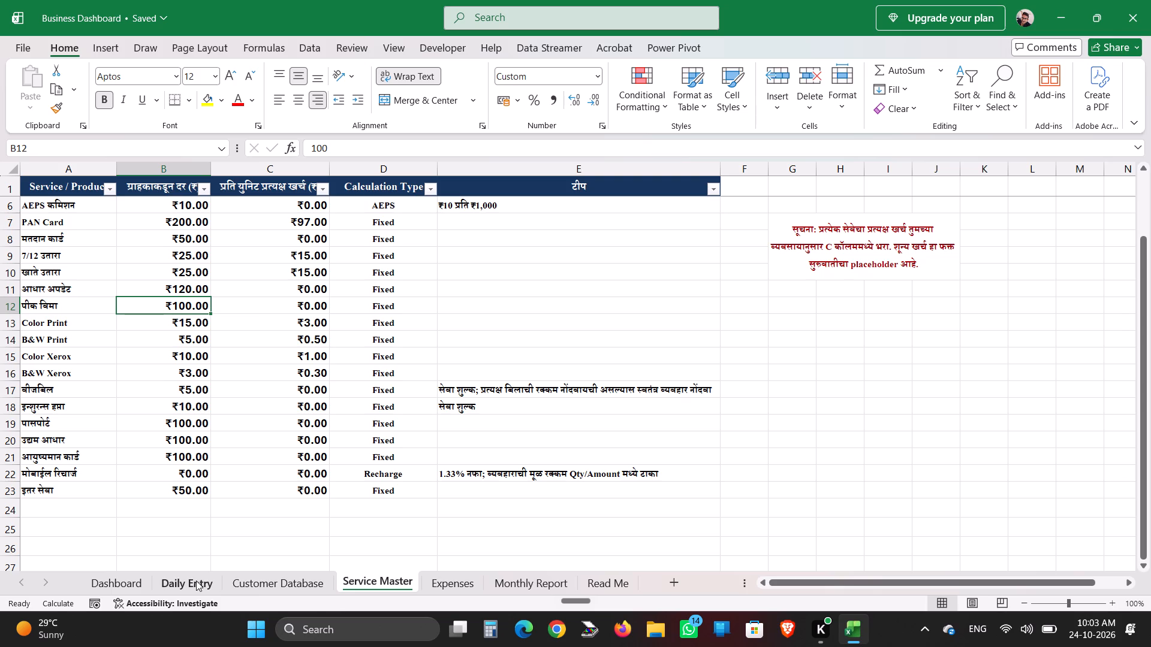
{"action": "left_click", "coordinate": [141, 575]}
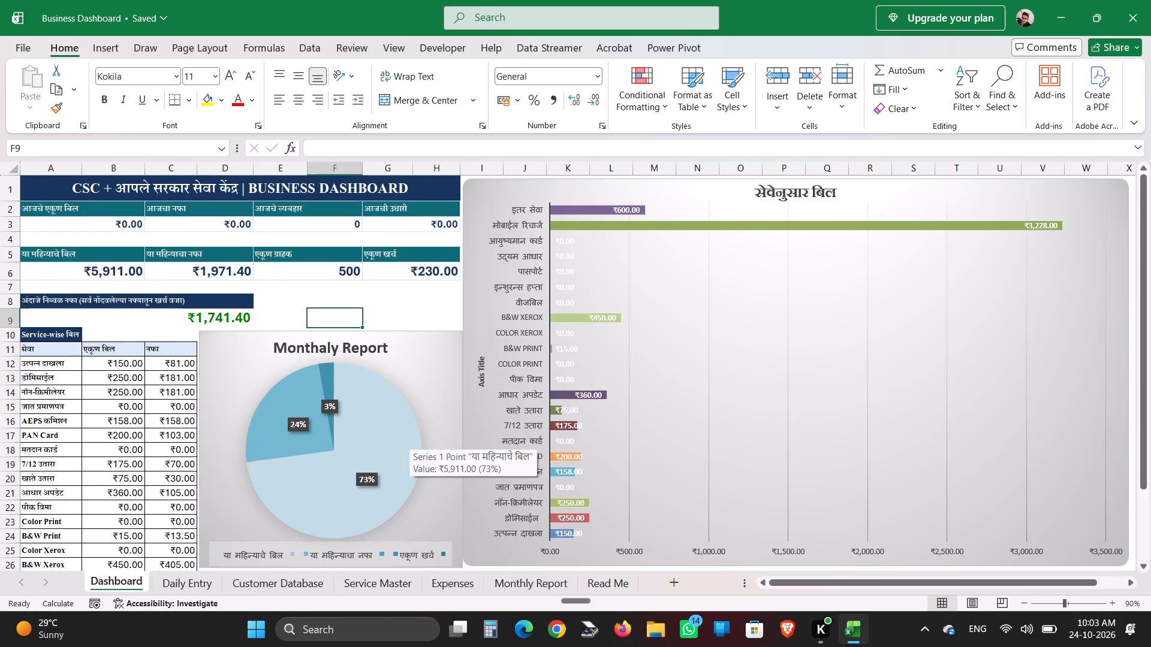
{"action": "left_click", "coordinate": [162, 575]}
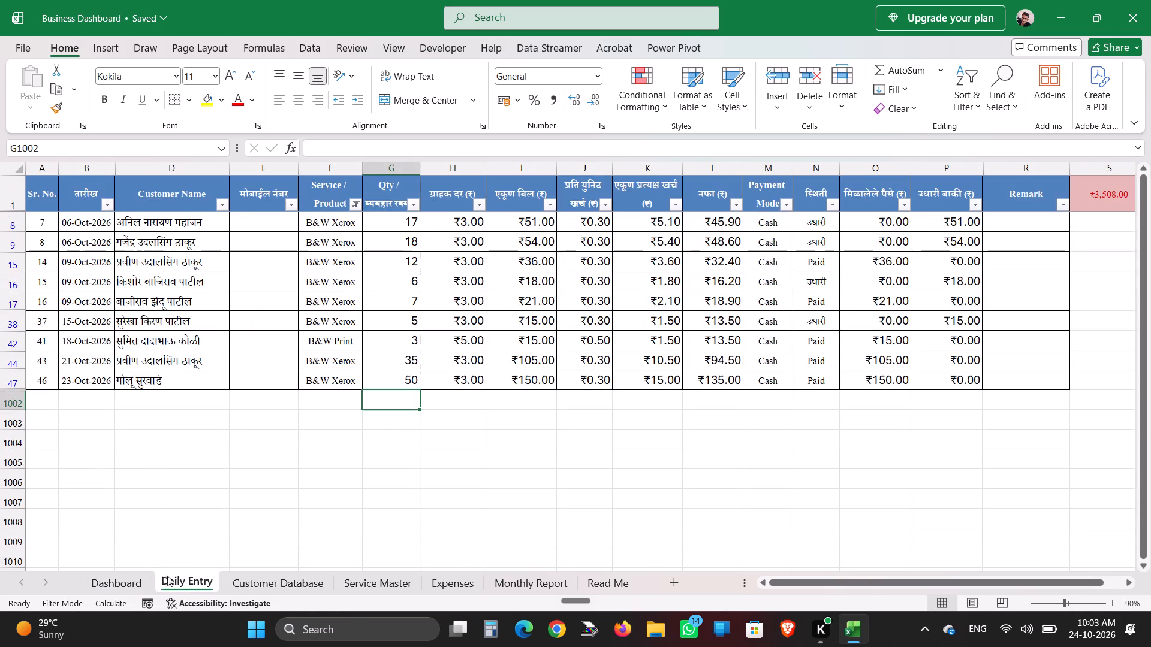
{"action": "left_click", "coordinate": [242, 580]}
{"action": "left_click", "coordinate": [104, 584]}
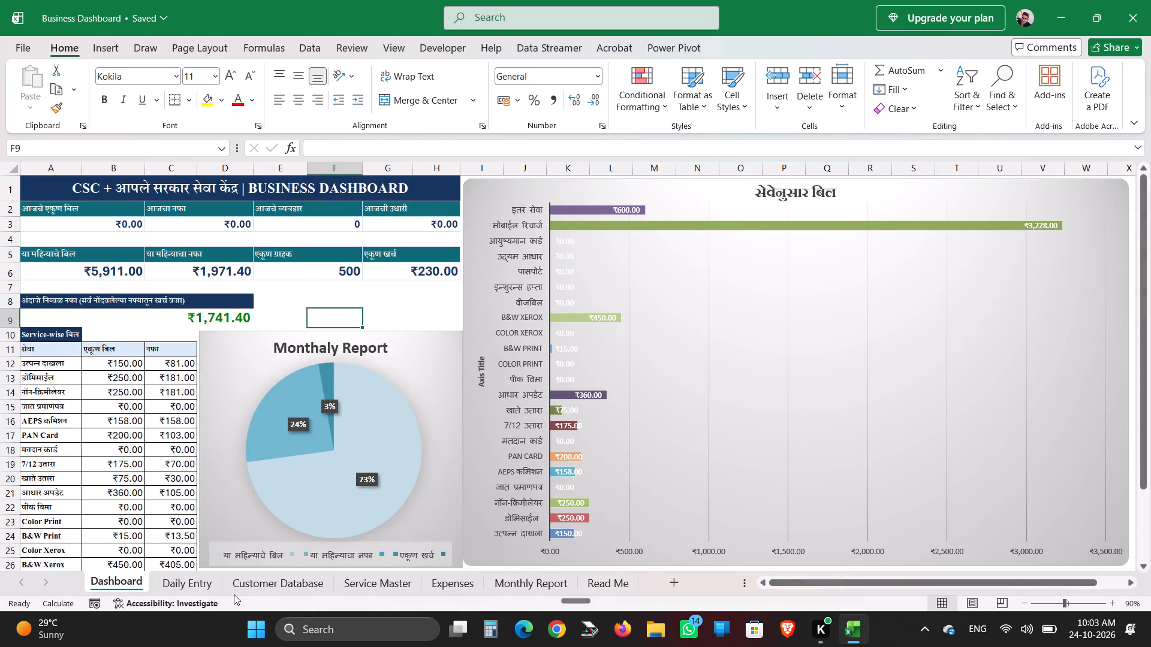
{"action": "left_click", "coordinate": [242, 585]}
{"action": "scroll", "coordinate": [231, 488], "scroll_direction": "down", "scroll_amount": 5}
{"action": "scroll", "coordinate": [231, 488], "scroll_direction": "up", "scroll_amount": 5}
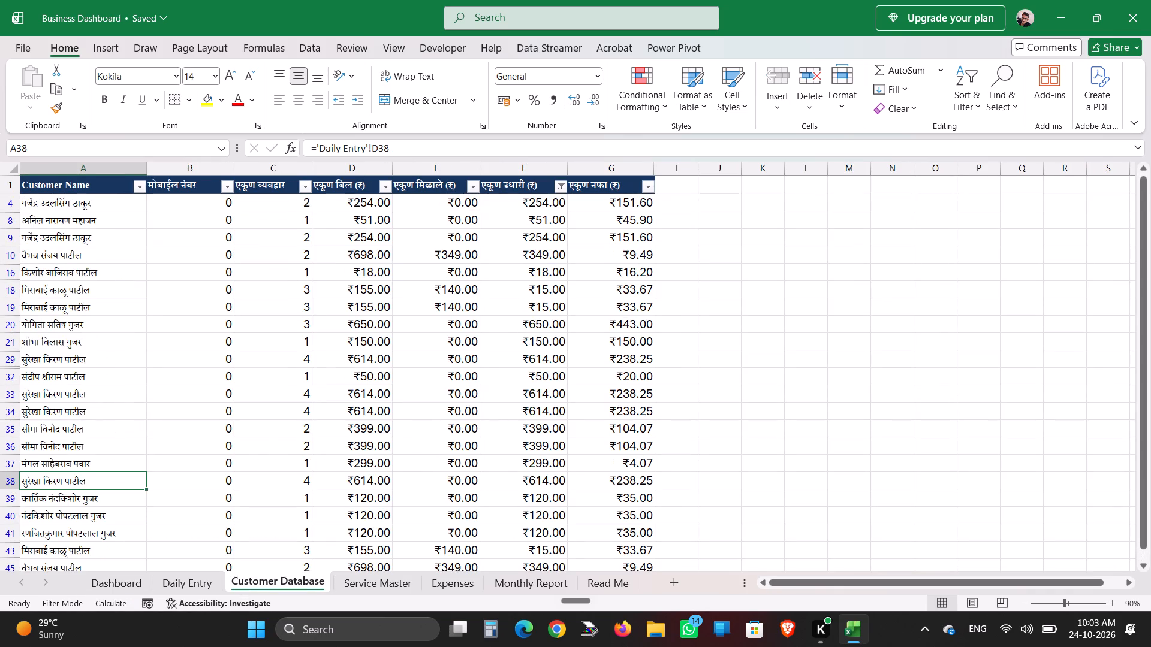
{"action": "left_click", "coordinate": [127, 576]}
{"action": "scroll", "coordinate": [168, 519], "scroll_direction": "down", "scroll_amount": 6}
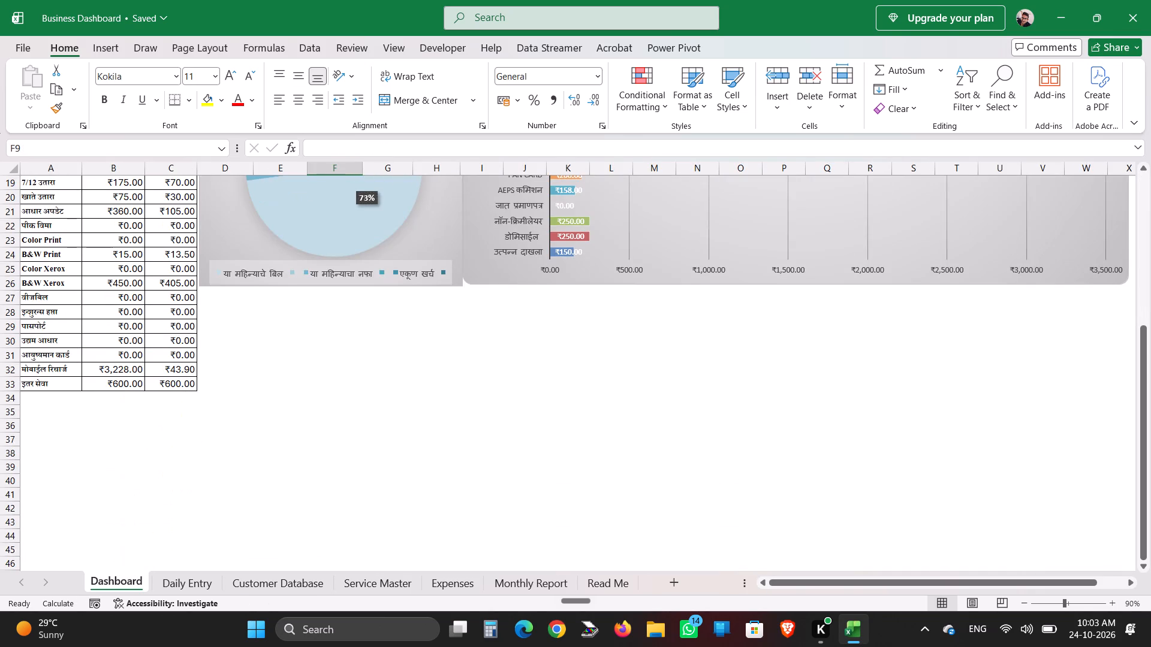
{"action": "scroll", "coordinate": [168, 519], "scroll_direction": "up", "scroll_amount": 3}
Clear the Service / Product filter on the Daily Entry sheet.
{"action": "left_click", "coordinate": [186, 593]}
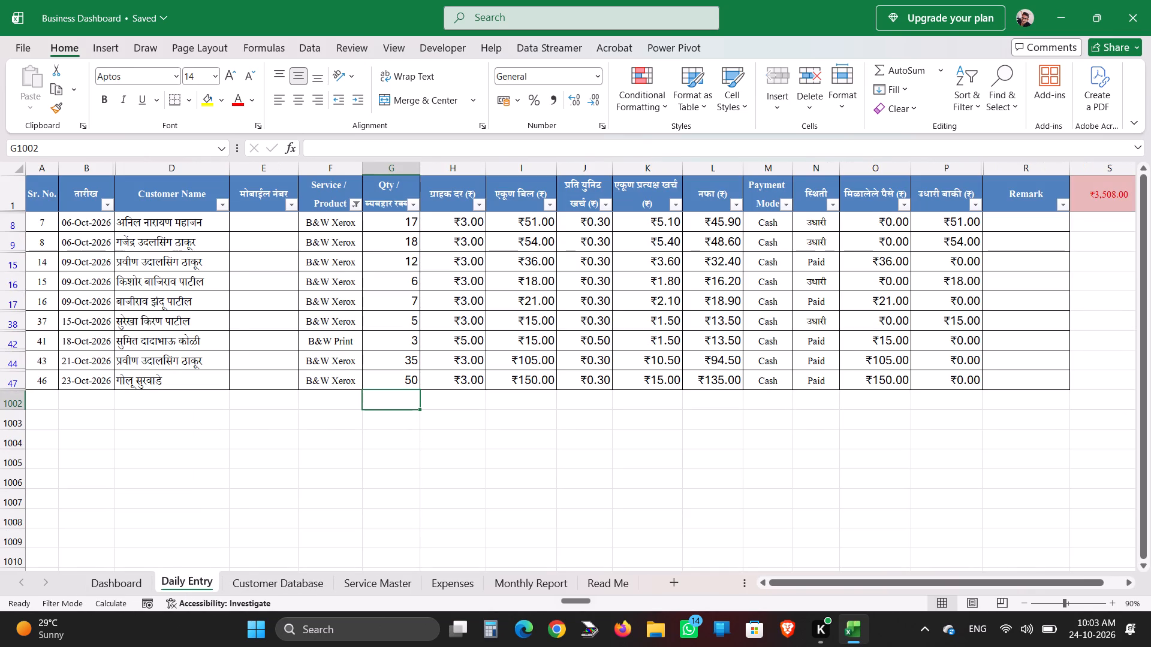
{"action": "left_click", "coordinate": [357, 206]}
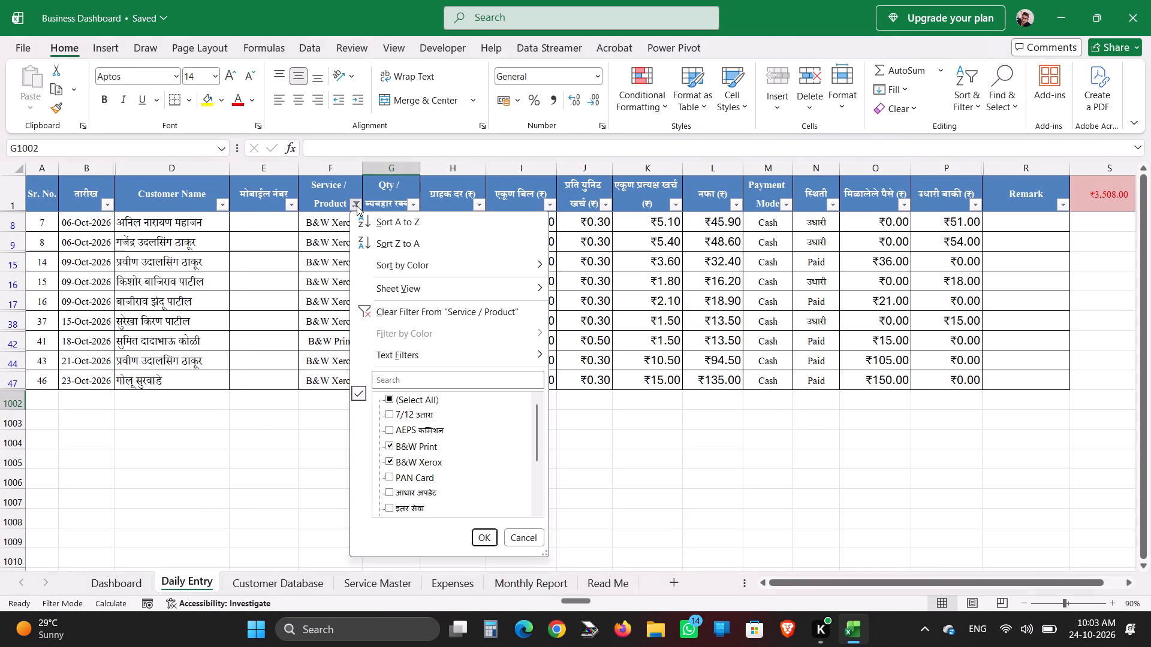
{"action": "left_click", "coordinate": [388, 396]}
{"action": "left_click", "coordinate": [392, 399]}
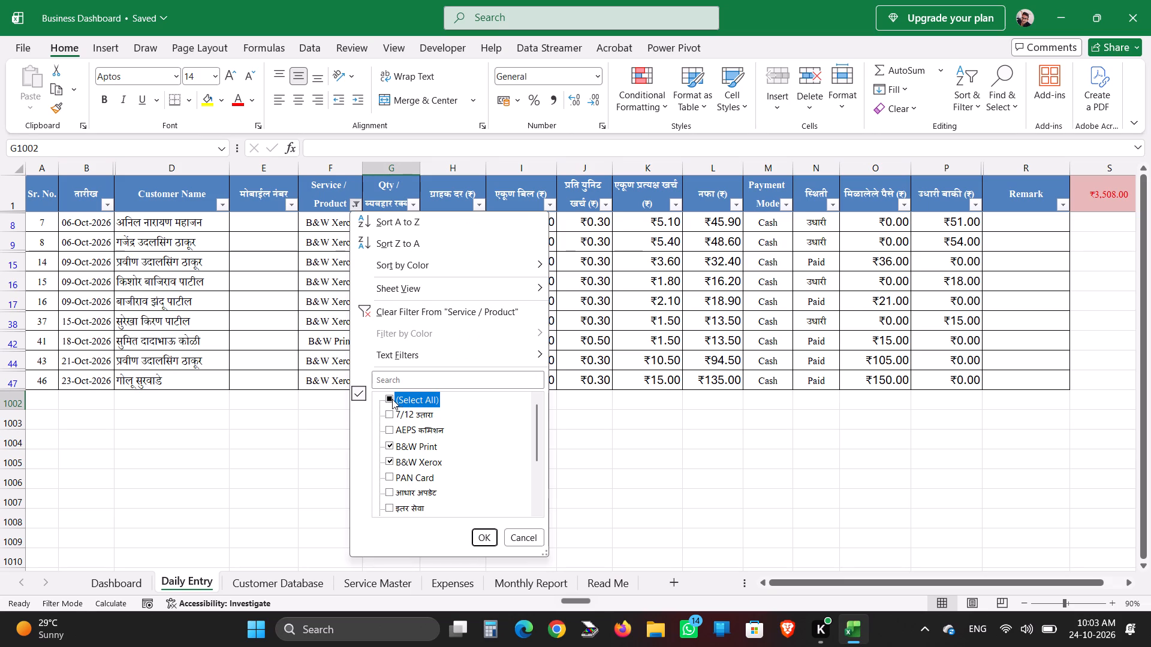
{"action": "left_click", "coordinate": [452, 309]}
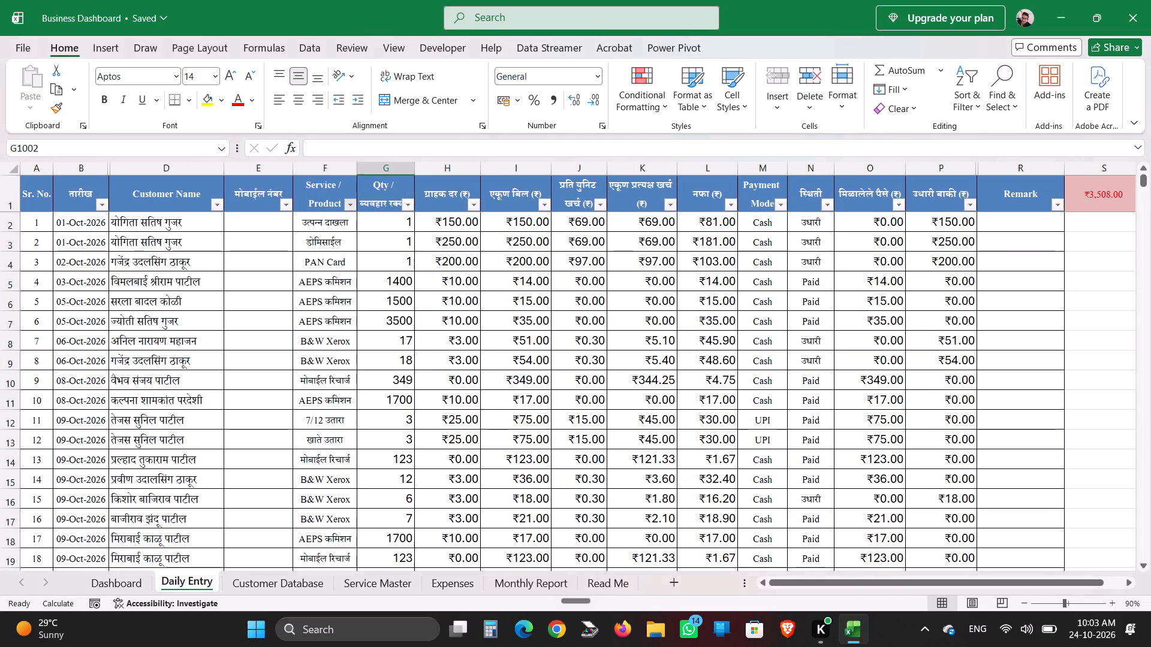
Open the Service Master sheet to view the service rates.
{"action": "left_click", "coordinate": [385, 586]}
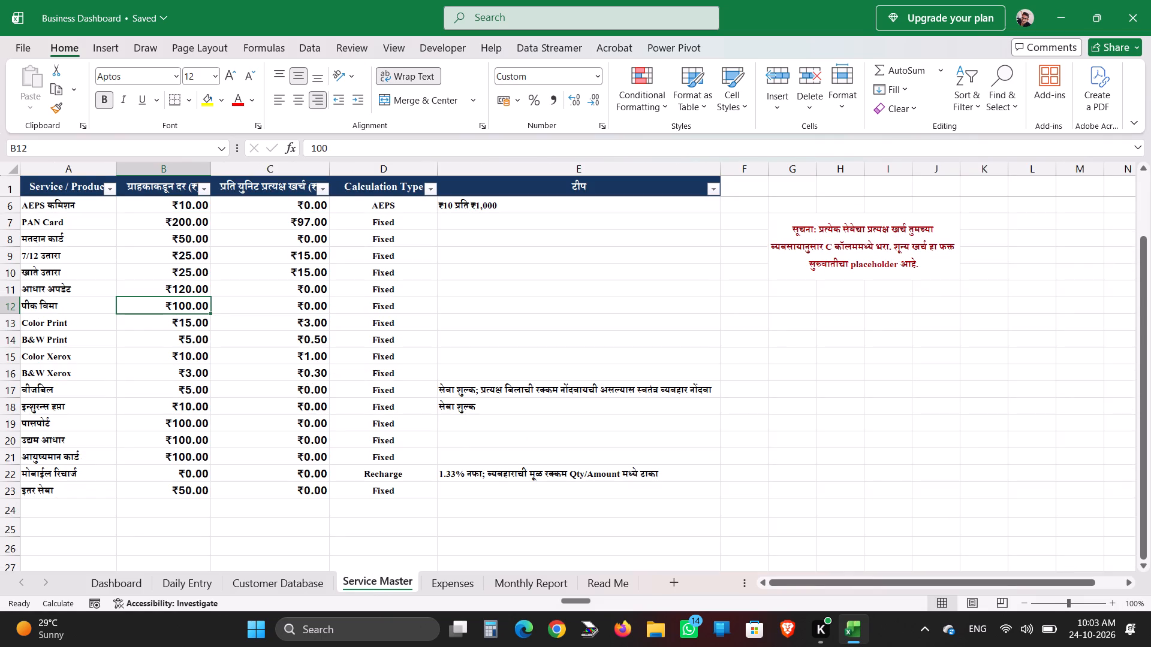
Move the Expenses sheet so that it sits between the Daily Entry and Customer Database sheets.
{"action": "left_click", "coordinate": [450, 590]}
{"action": "left_click_drag", "start_coordinate": [449, 586], "coordinate": [335, 571]}
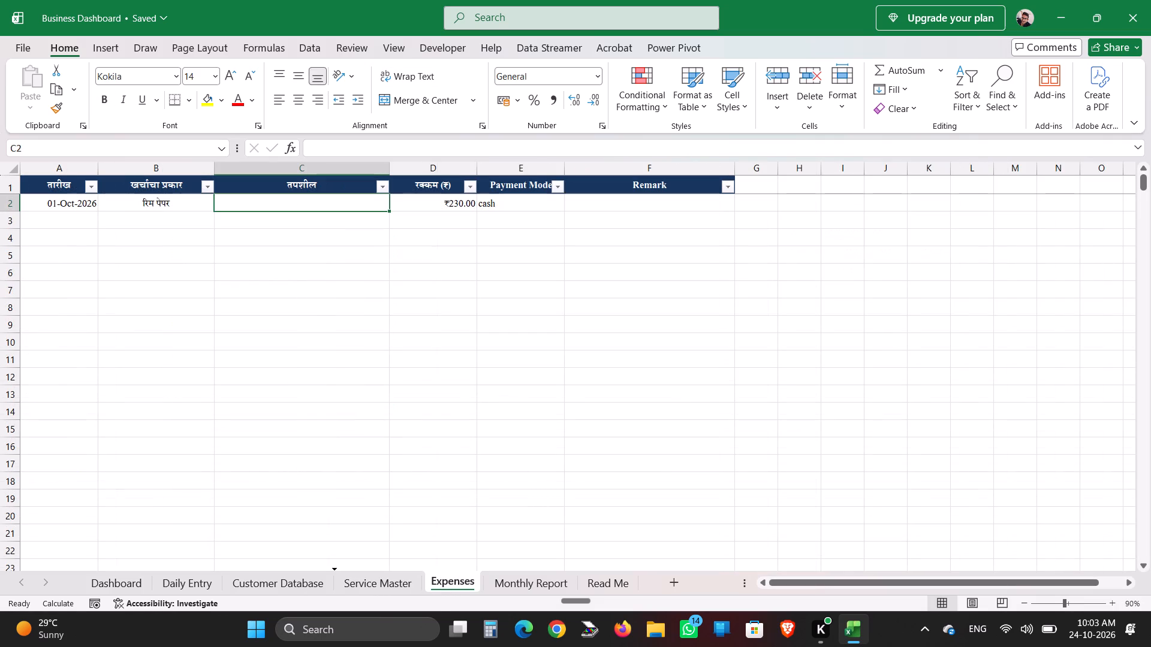
{"action": "left_click_drag", "start_coordinate": [335, 571], "coordinate": [261, 578]}
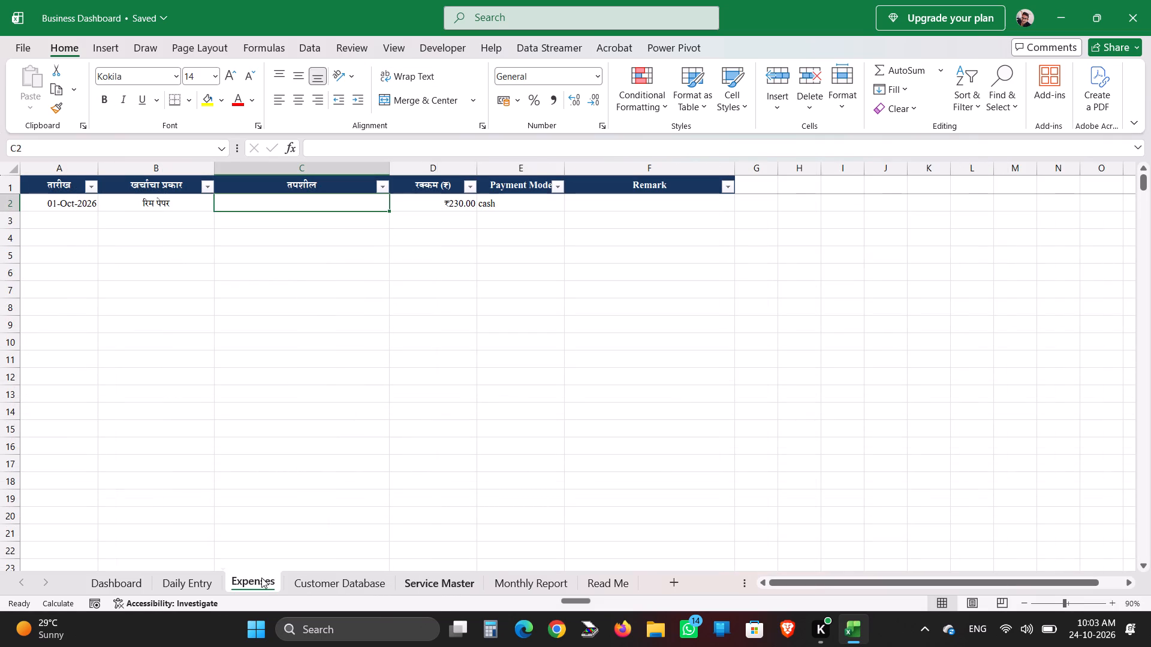
{"action": "left_click", "coordinate": [261, 578]}
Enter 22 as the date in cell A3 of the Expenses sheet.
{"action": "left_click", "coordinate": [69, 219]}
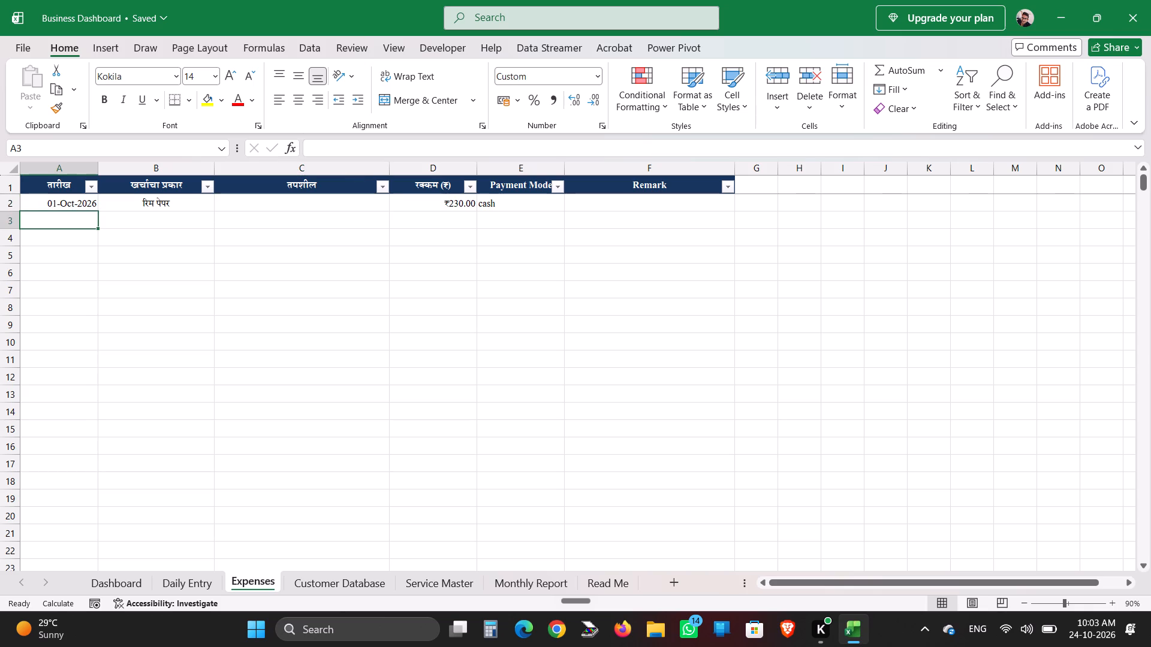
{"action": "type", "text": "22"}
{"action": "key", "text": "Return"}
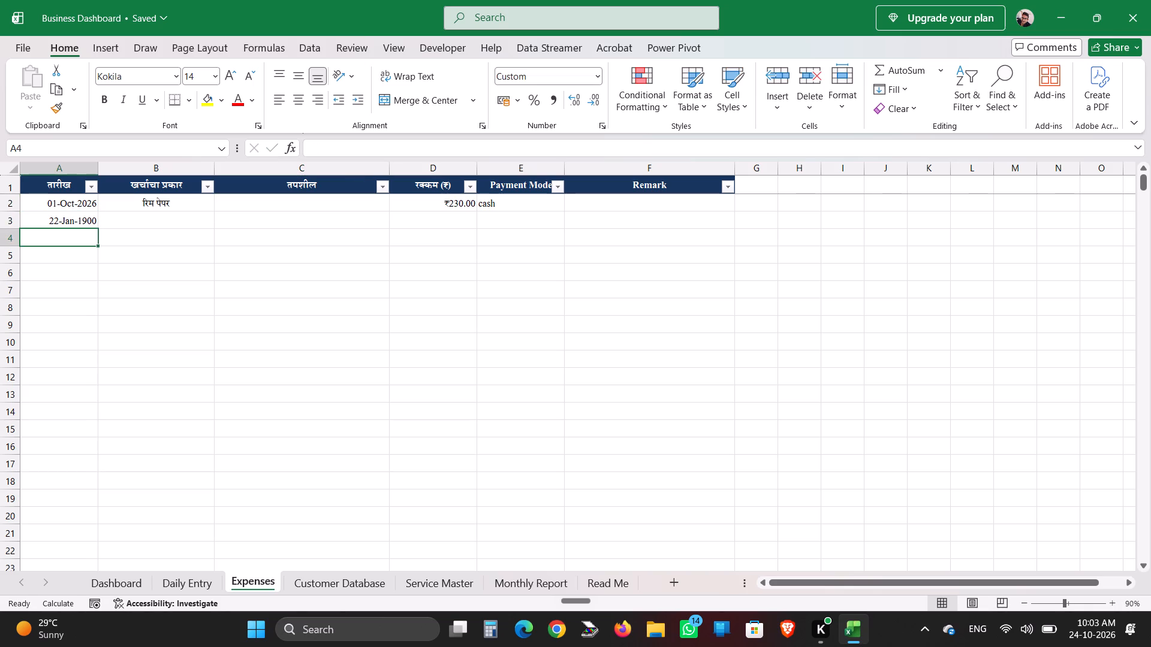
Enter the date 22-10-26 in cell A3 of the Expenses sheet.
{"action": "left_click", "coordinate": [53, 221]}
{"action": "type", "text": "22-410"}
{"action": "key", "text": "BackSpace"}
{"action": "key", "text": "BackSpace"}
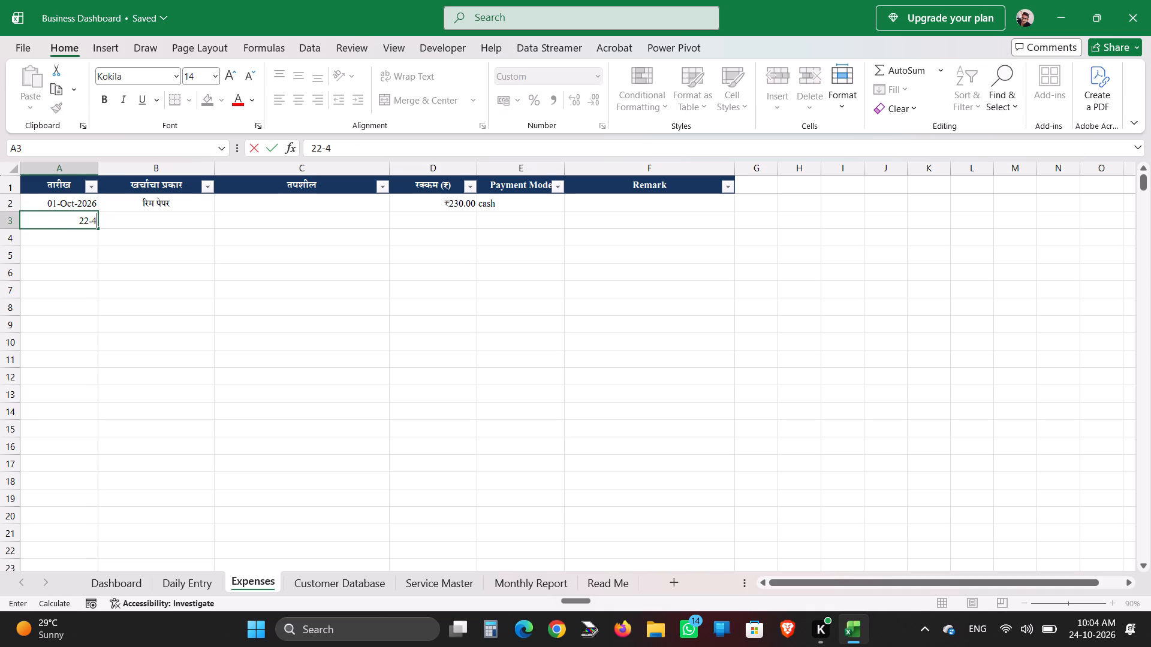
{"action": "key", "text": "BackSpace"}
{"action": "type", "text": "10"}
{"action": "key", "text": "minus"}
{"action": "type", "text": "26"}
{"action": "right_click_drag", "start_coordinate": [55, 221], "coordinate": [82, 222]}
{"action": "right_click", "coordinate": [88, 226]}
{"action": "left_click_drag", "start_coordinate": [237, 254], "coordinate": [266, 250]}
{"action": "key", "text": "Tab"}
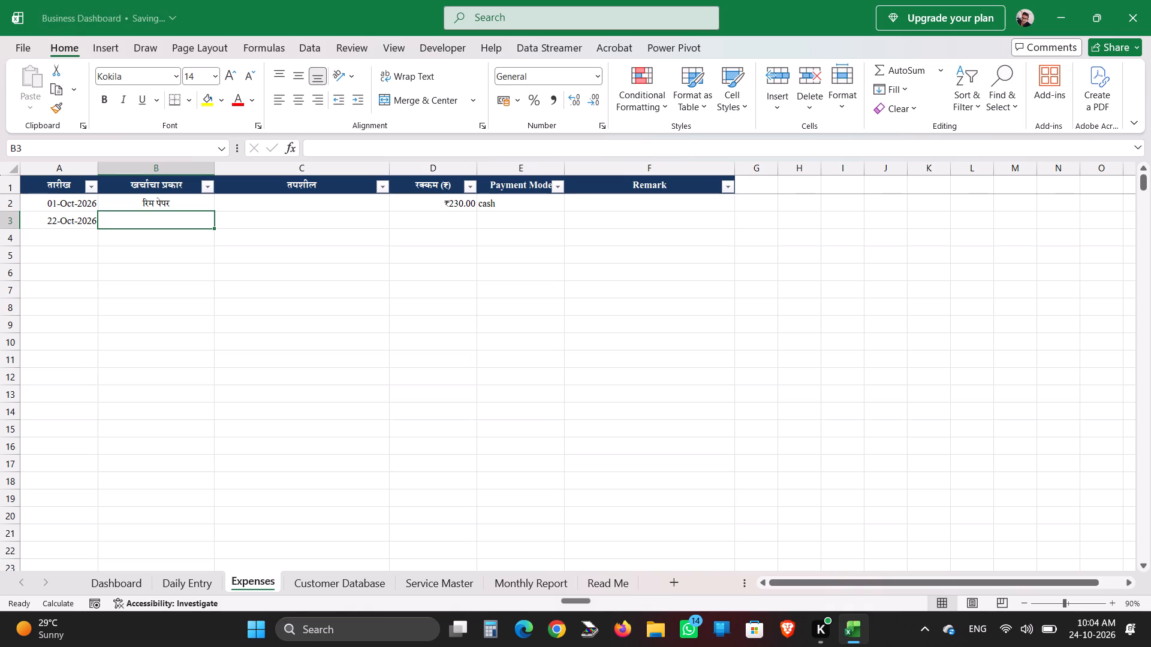
Enter महा आय डी in Marathi script as the expense type (खर्चाचा प्रकार) in cell B3.
{"action": "type", "text": ",aha"}
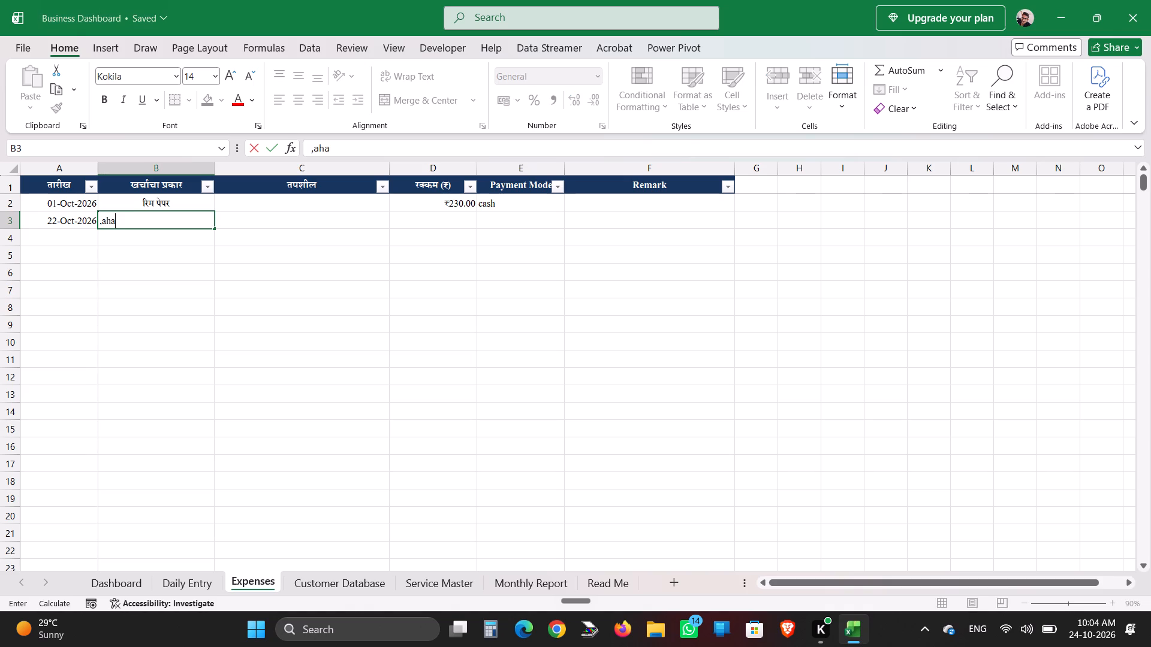
{"action": "key", "text": "BackSpace"}
{"action": "key", "text": "BackSpace"}
{"action": "key", "text": "BackSpace"}
{"action": "key", "text": "BackSpace"}
{"action": "key", "text": "BackSpace"}
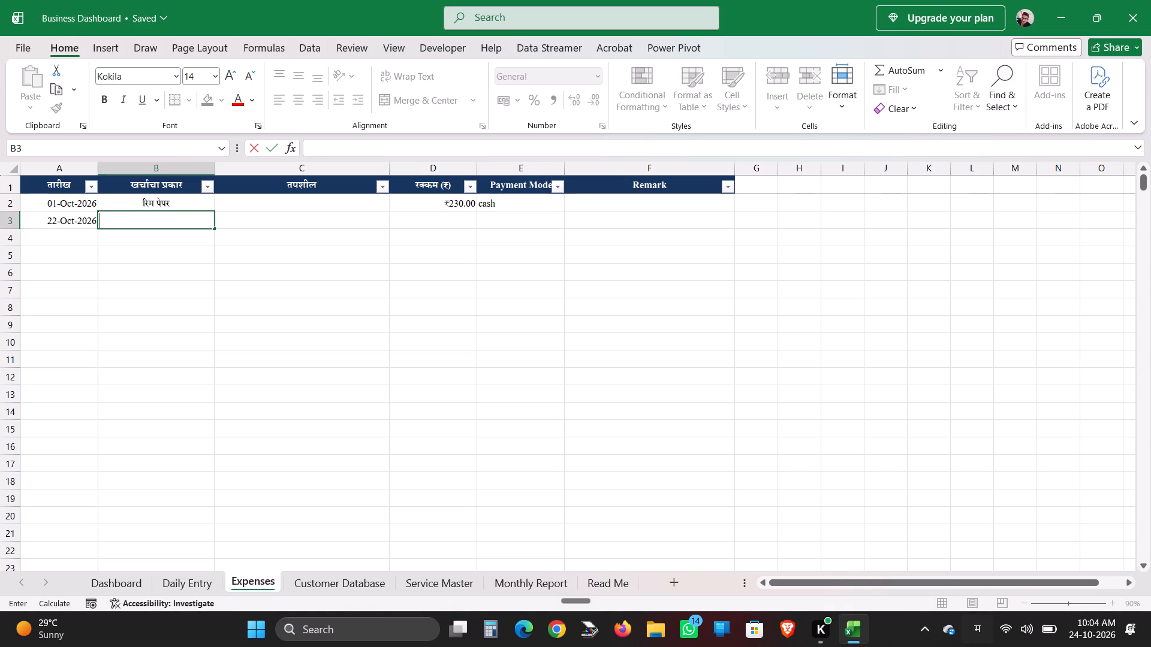
{"action": "key", "text": "comma"}
{"action": "key", "text": "Insert"}
{"action": "key", "text": "Insert"}
{"action": "key", "text": "BackSpace"}
{"action": "key", "text": "BackSpace"}
{"action": "type", "text": "mahaa"}
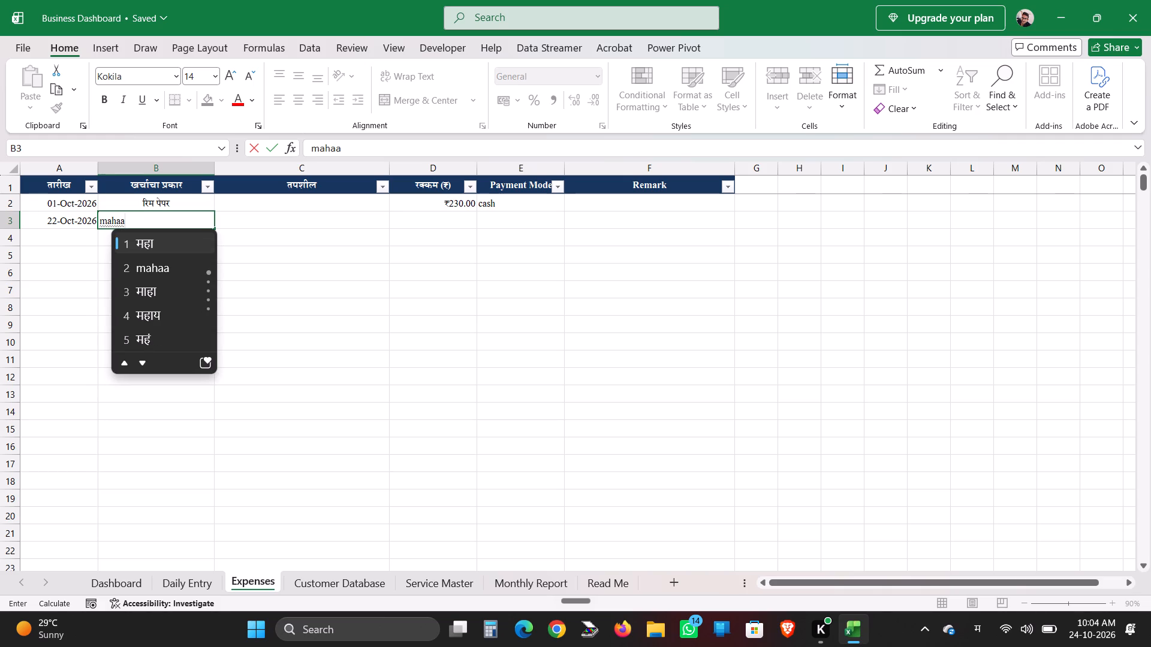
{"action": "key", "text": "space"}
{"action": "type", "text": "iid"}
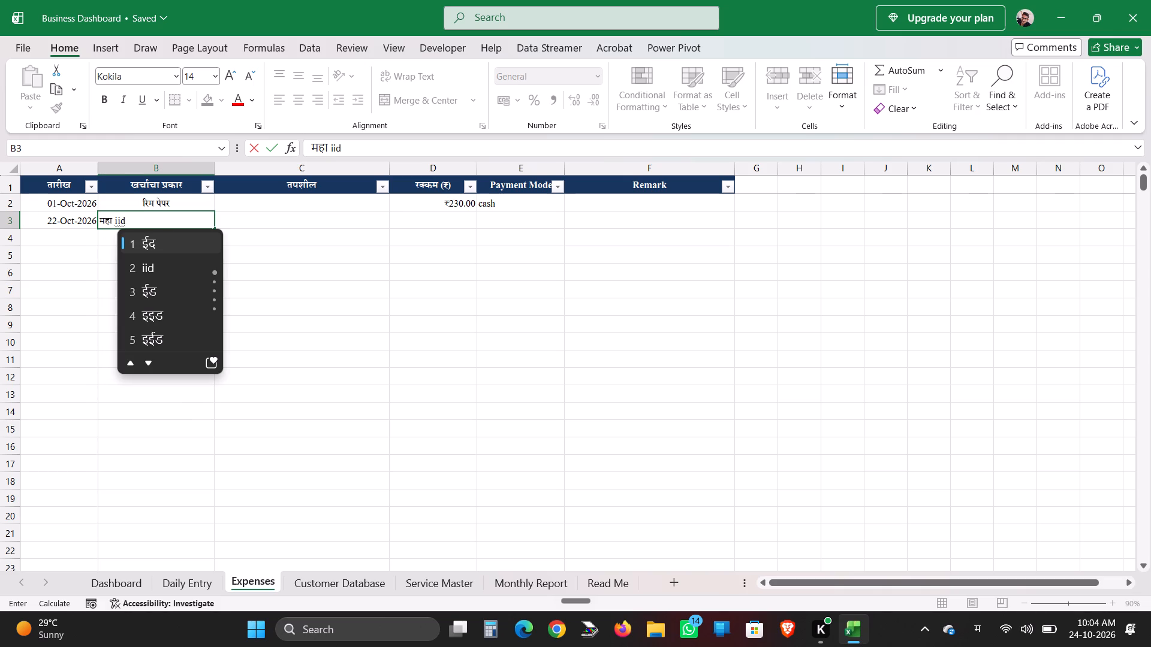
{"action": "key", "text": "i"}
{"action": "key", "text": "BackSpace"}
{"action": "key", "text": "BackSpace"}
{"action": "key", "text": "BackSpace"}
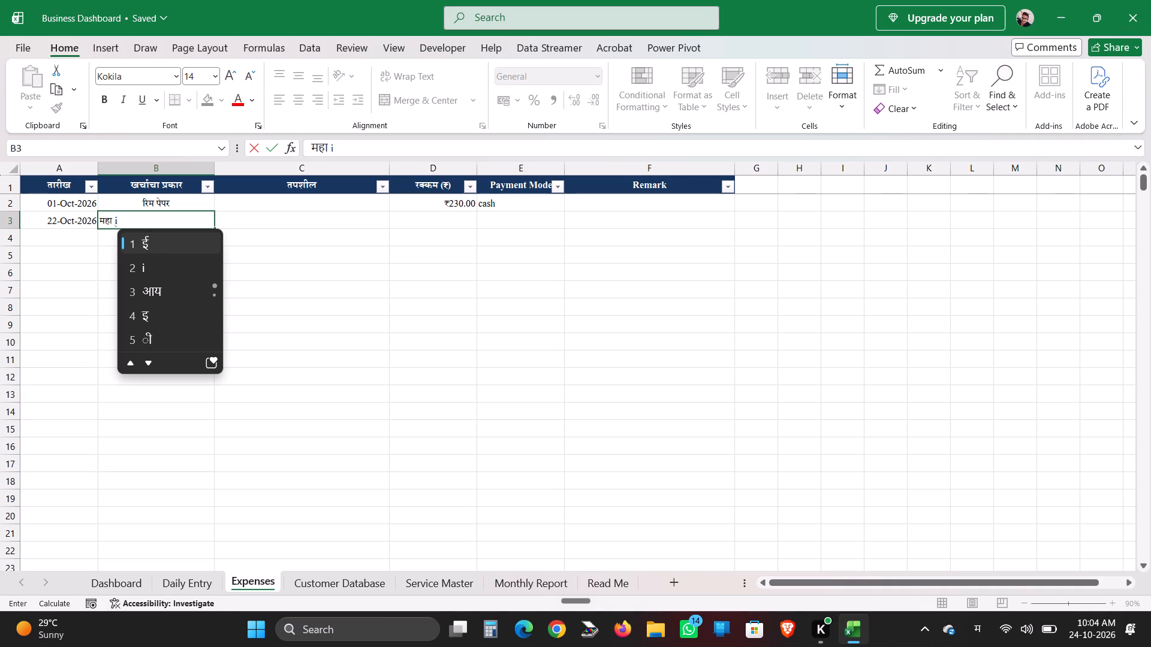
{"action": "key", "text": "BackSpace"}
{"action": "type", "text": "ay"}
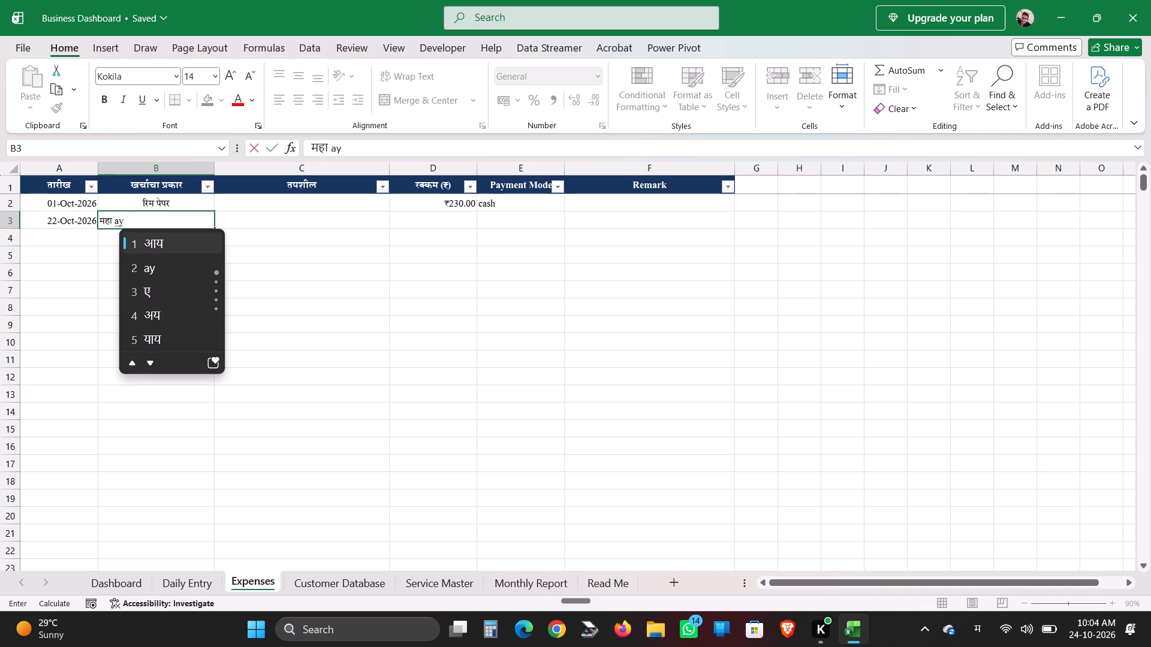
{"action": "key", "text": "space"}
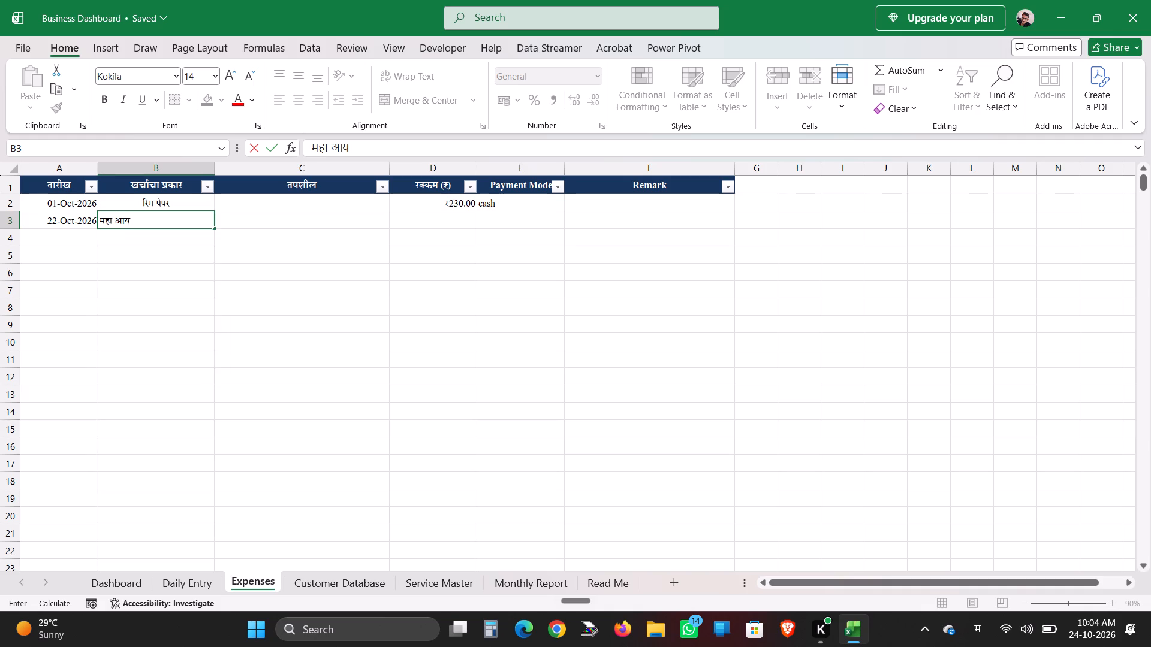
{"action": "type", "text": "di"}
{"action": "key", "text": "Down"}
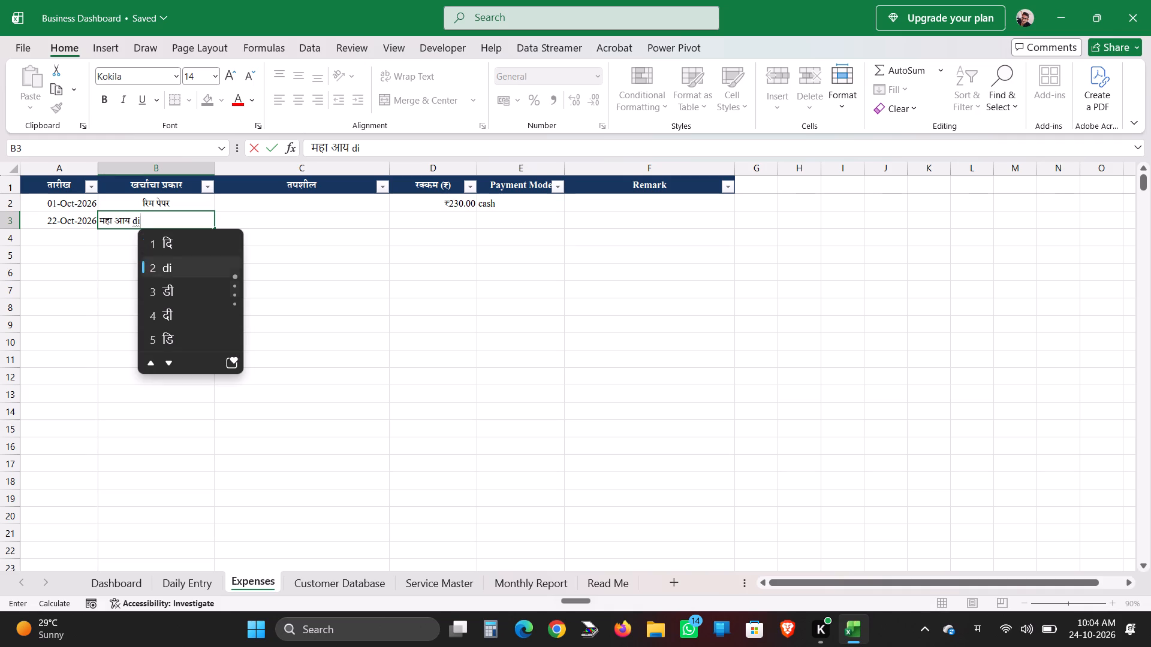
{"action": "key", "text": "Down"}
{"action": "key", "text": "space"}
{"action": "key", "text": "Tab"}
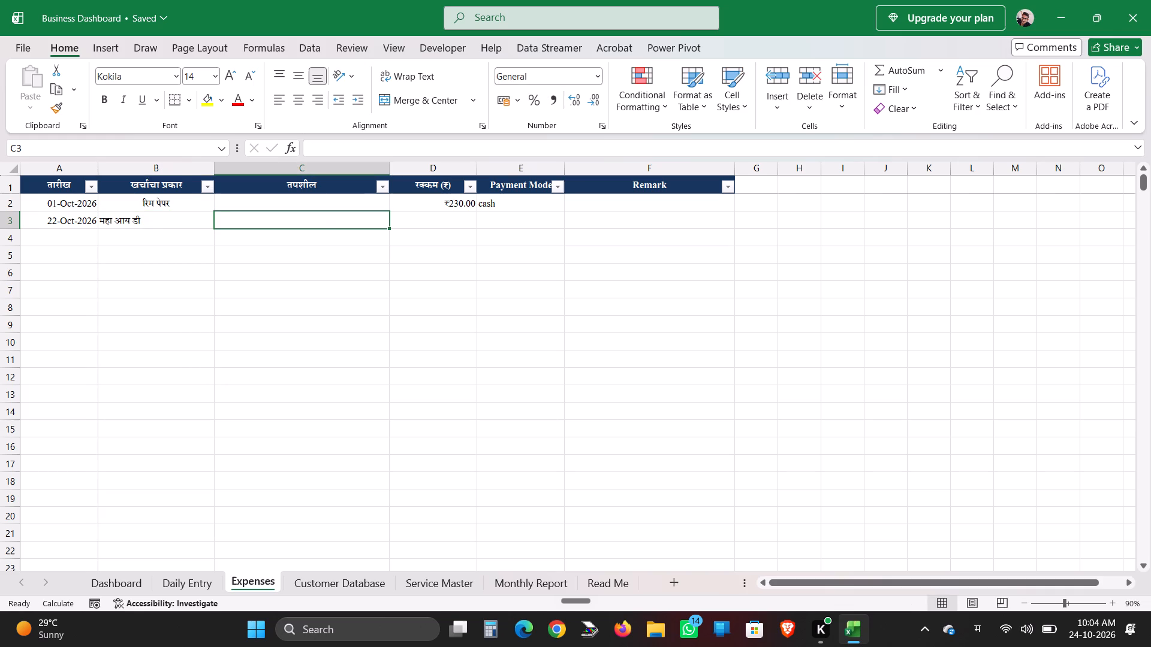
Enter प्रिंट / लॅमिनेशन as the expense detail (तपशील) in cell C3.
{"action": "type", "text": "prit"}
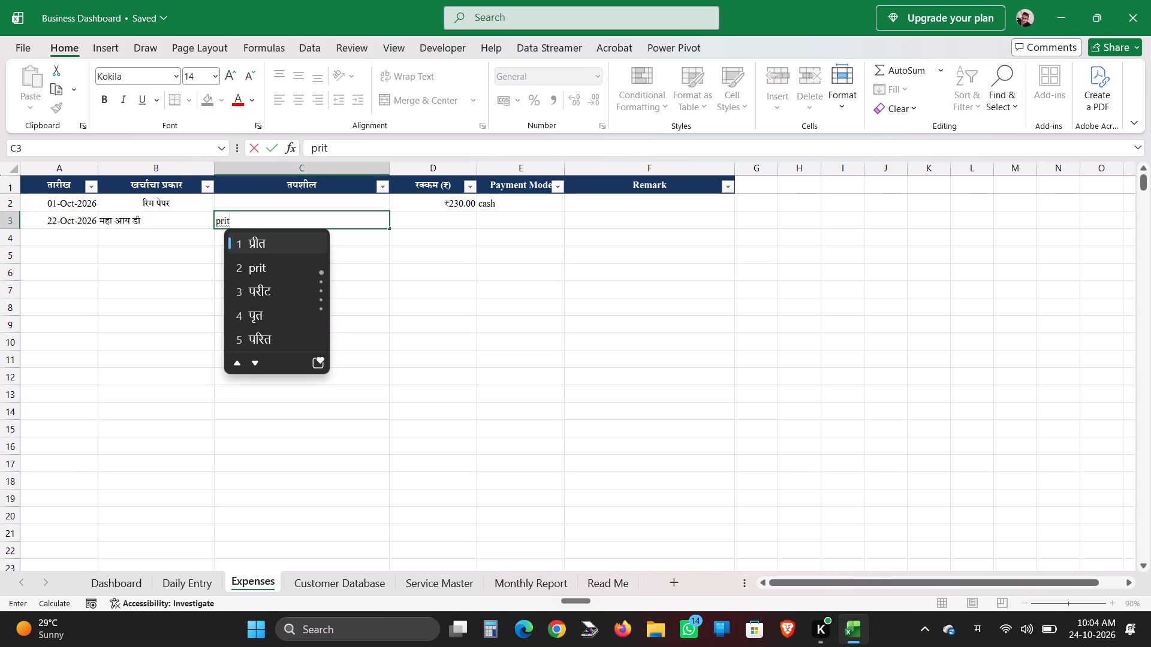
{"action": "key", "text": "BackSpace"}
{"action": "key", "text": "n"}
{"action": "type", "text": "t"}
{"action": "key", "text": "space"}
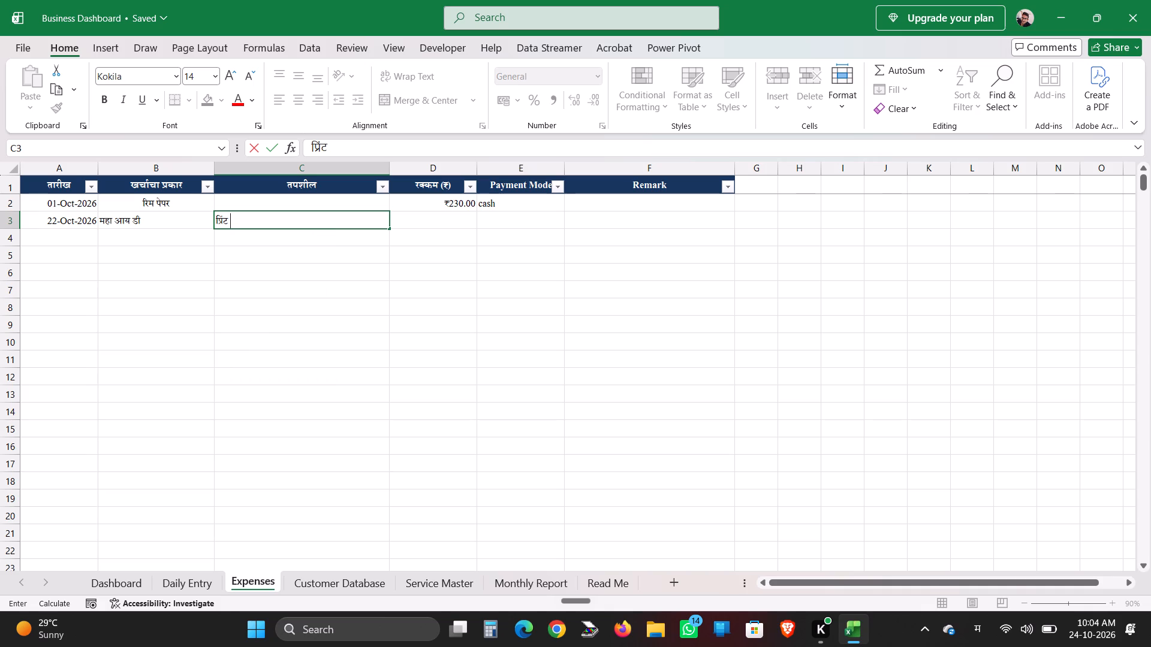
{"action": "type", "text": "/"}
{"action": "key", "text": "space"}
{"action": "type", "text": "lamineshan"}
{"action": "key", "text": "Return"}
{"action": "key", "text": "Tab"}
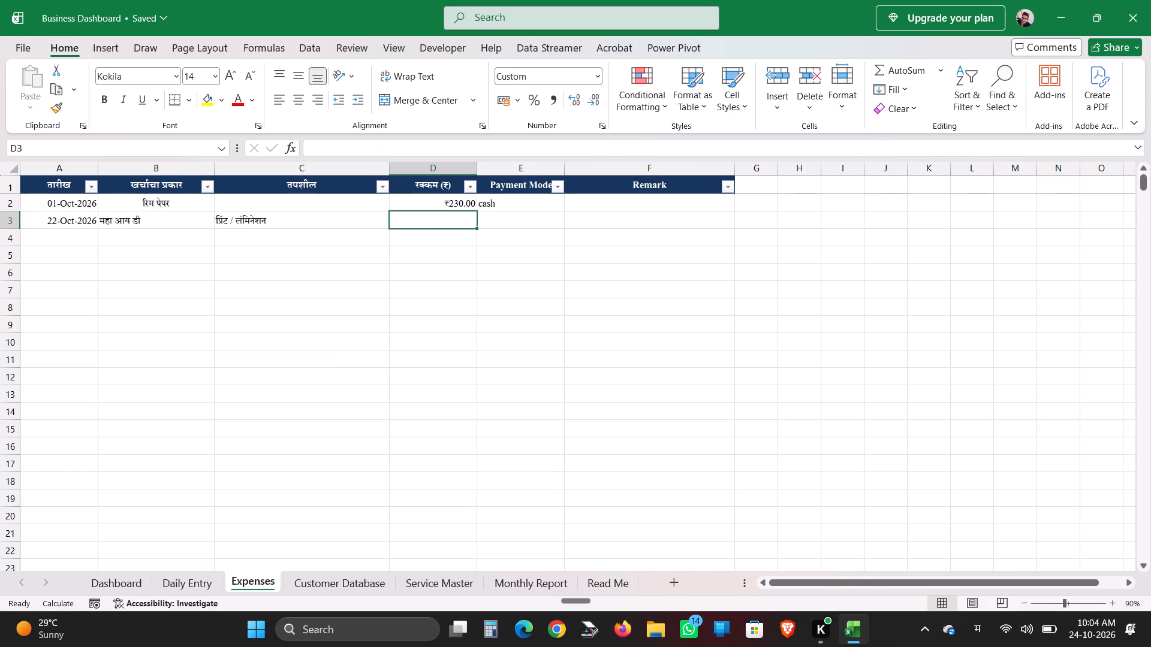
Calculate 5 × 25 in Calculator and enter 125 as the amount (रक्कम) in cell D3 of the Expenses sheet.
{"action": "type", "text": "12"}
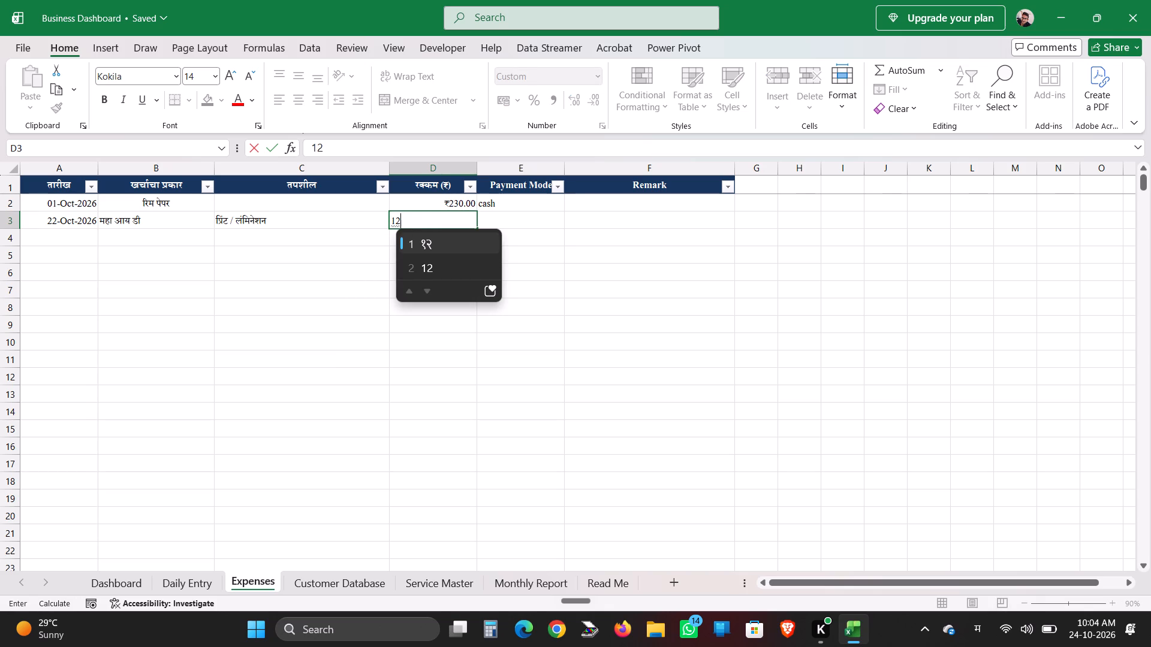
{"action": "left_click", "coordinate": [483, 640]}
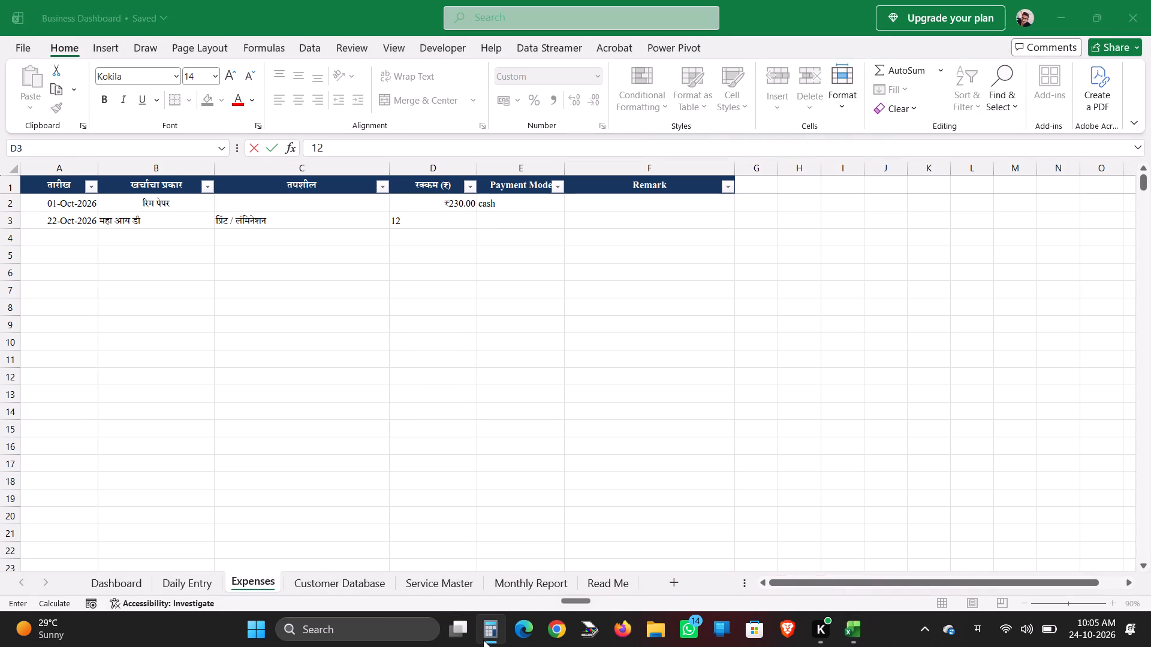
{"action": "type", "text": "15"}
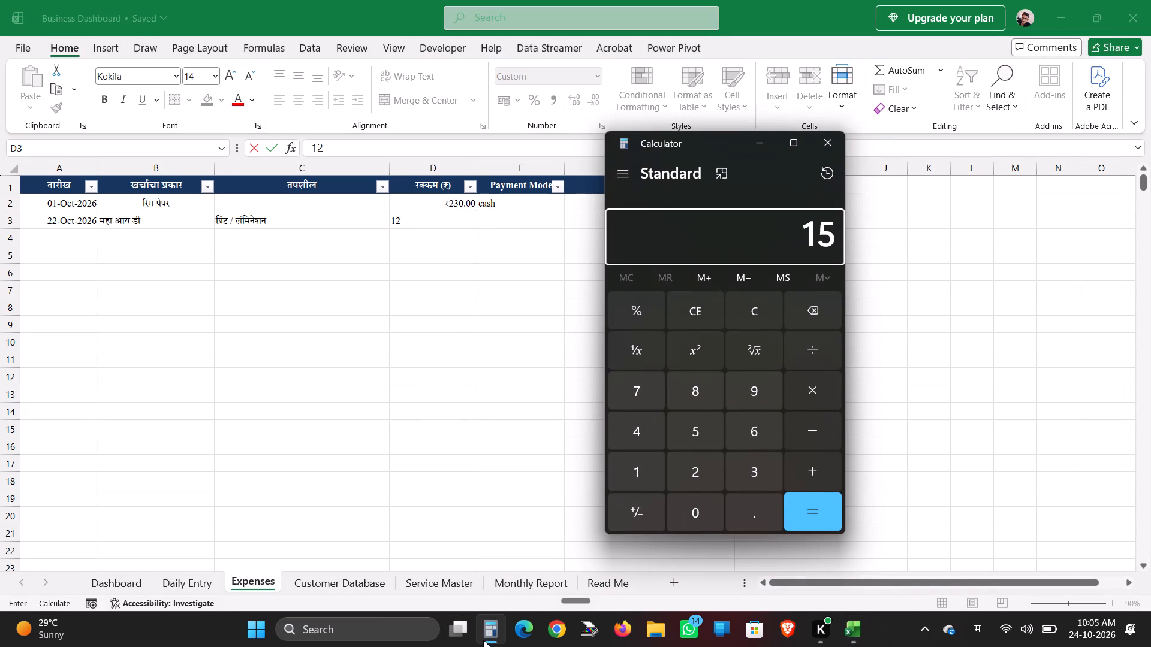
{"action": "key", "text": "BackSpace"}
{"action": "key", "text": "BackSpace"}
{"action": "type", "text": "5*25"}
{"action": "key", "text": "Return"}
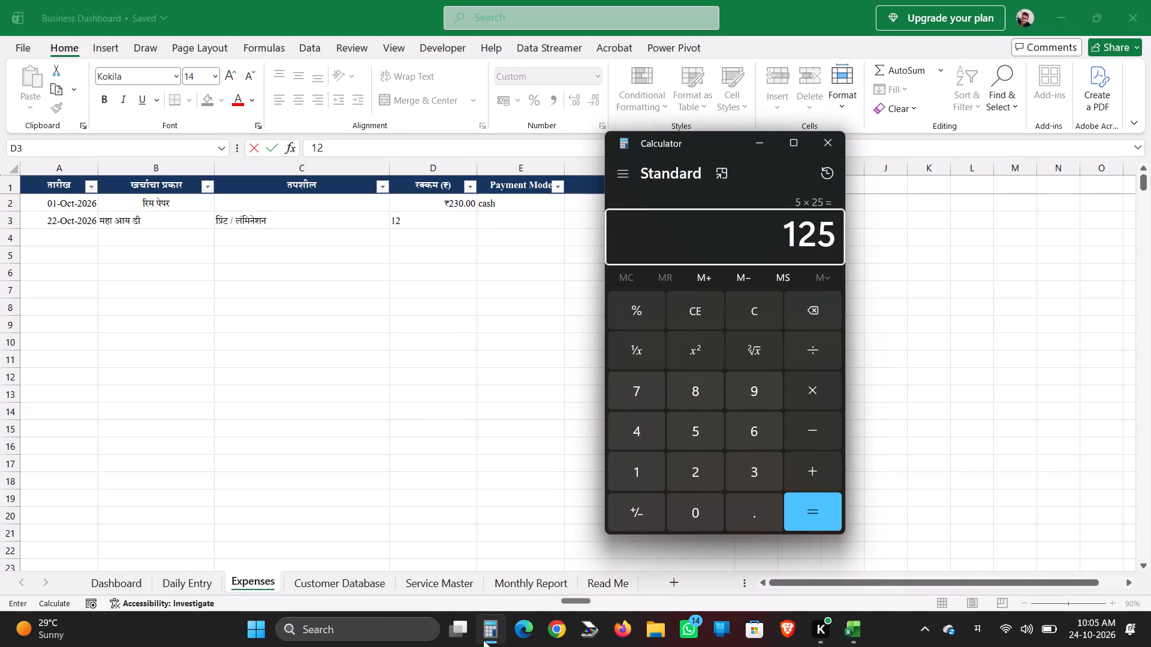
{"action": "left_click", "coordinate": [423, 199]}
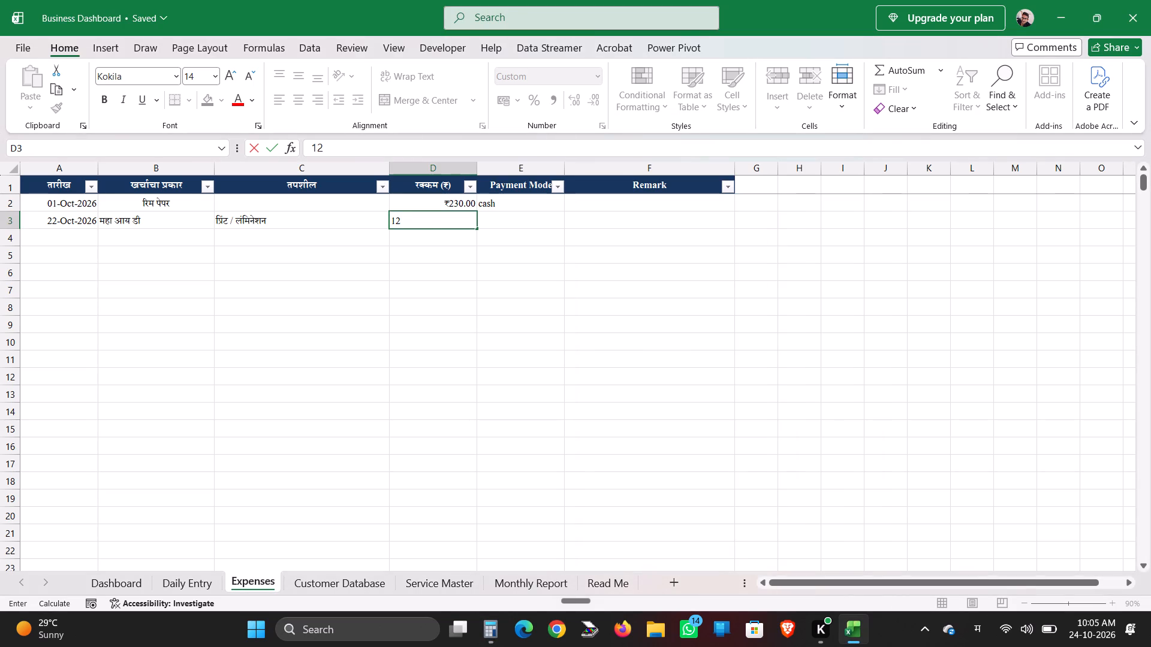
{"action": "key", "text": "5"}
{"action": "key", "text": "Return"}
{"action": "key", "text": "Return"}
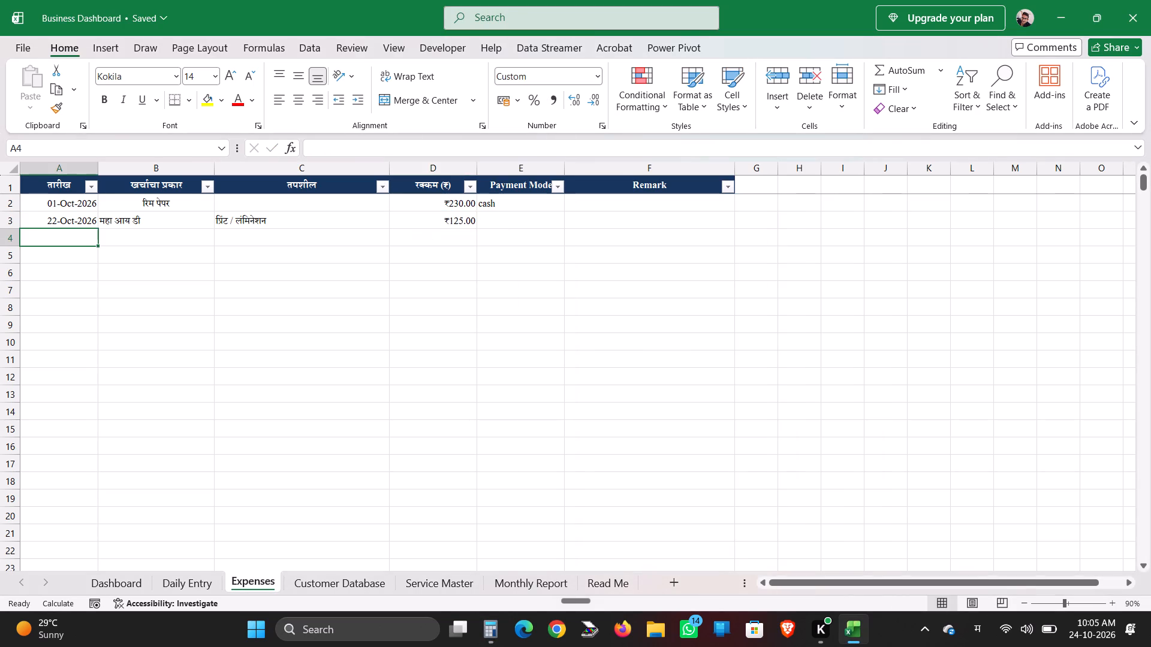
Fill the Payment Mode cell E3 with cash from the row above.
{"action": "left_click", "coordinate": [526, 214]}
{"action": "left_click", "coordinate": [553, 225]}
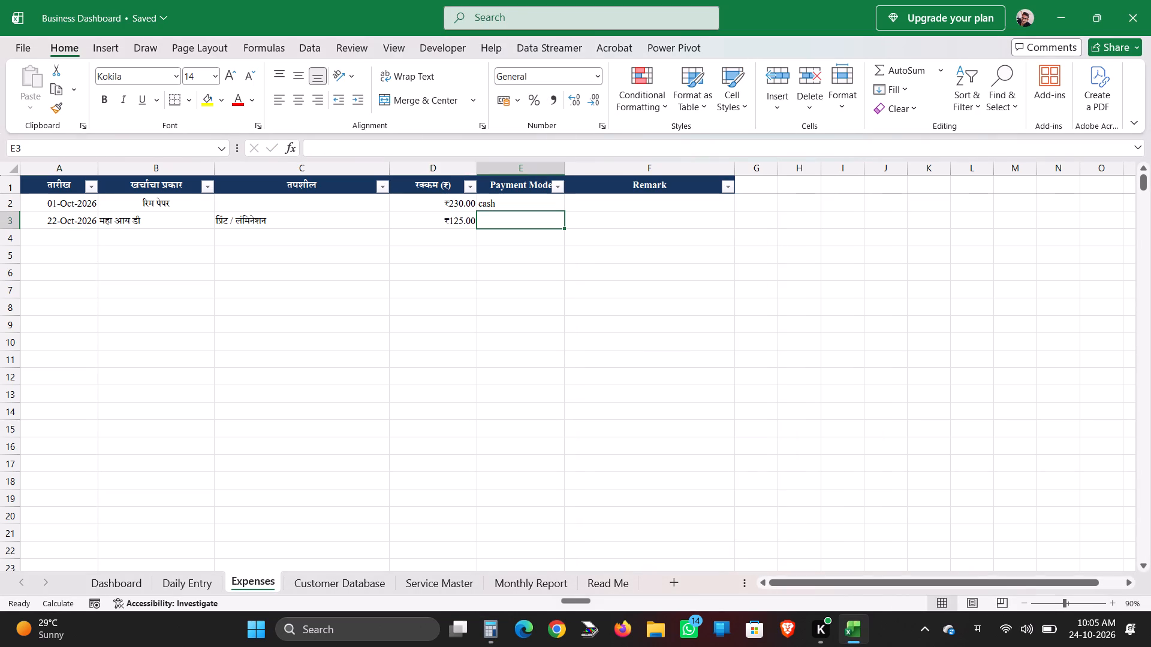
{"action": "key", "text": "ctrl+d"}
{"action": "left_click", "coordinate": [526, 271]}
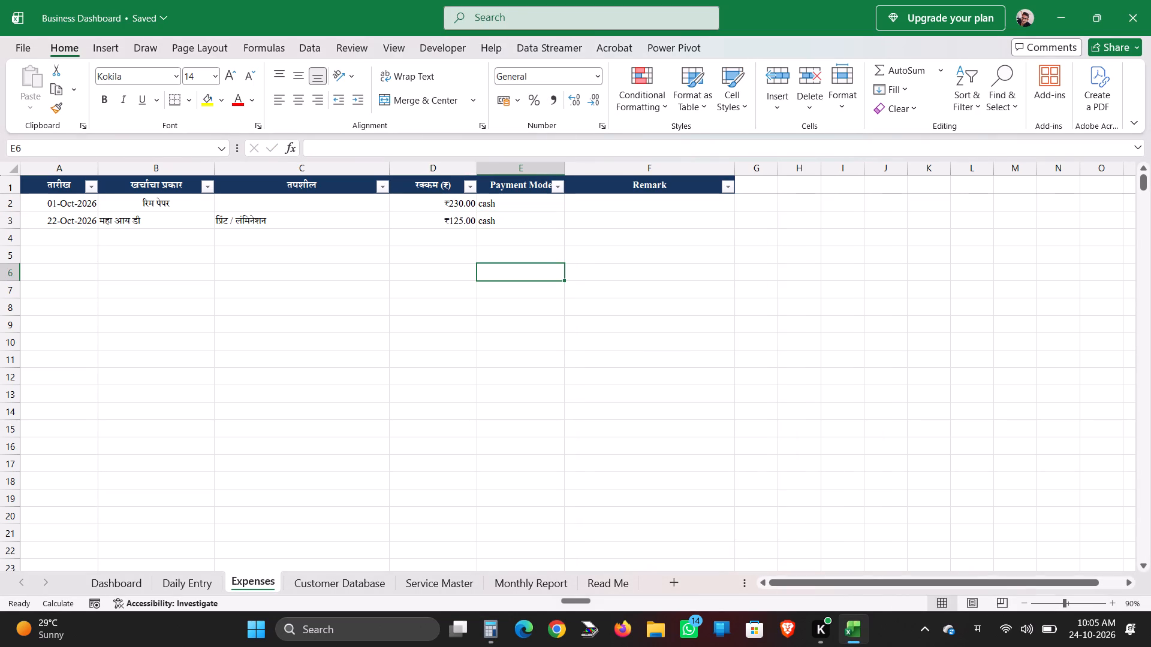
Change the Payment Mode in cell E3 of the Maha ID expense to upi.
{"action": "left_click", "coordinate": [502, 229]}
{"action": "left_click", "coordinate": [505, 222]}
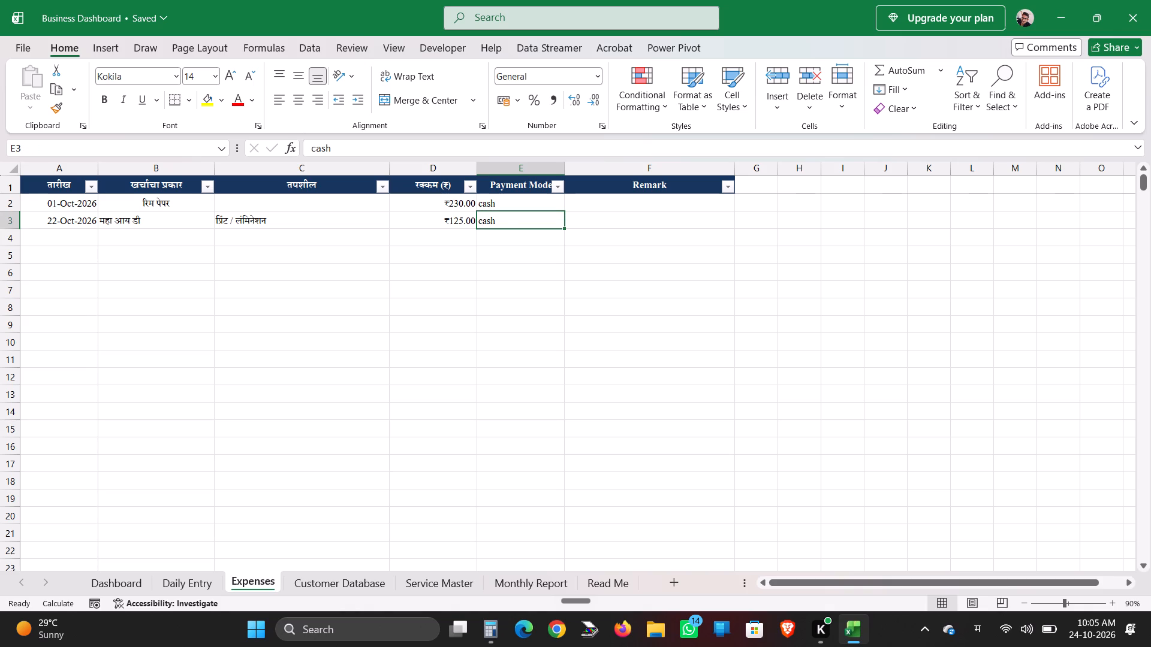
{"action": "type", "text": "upi"}
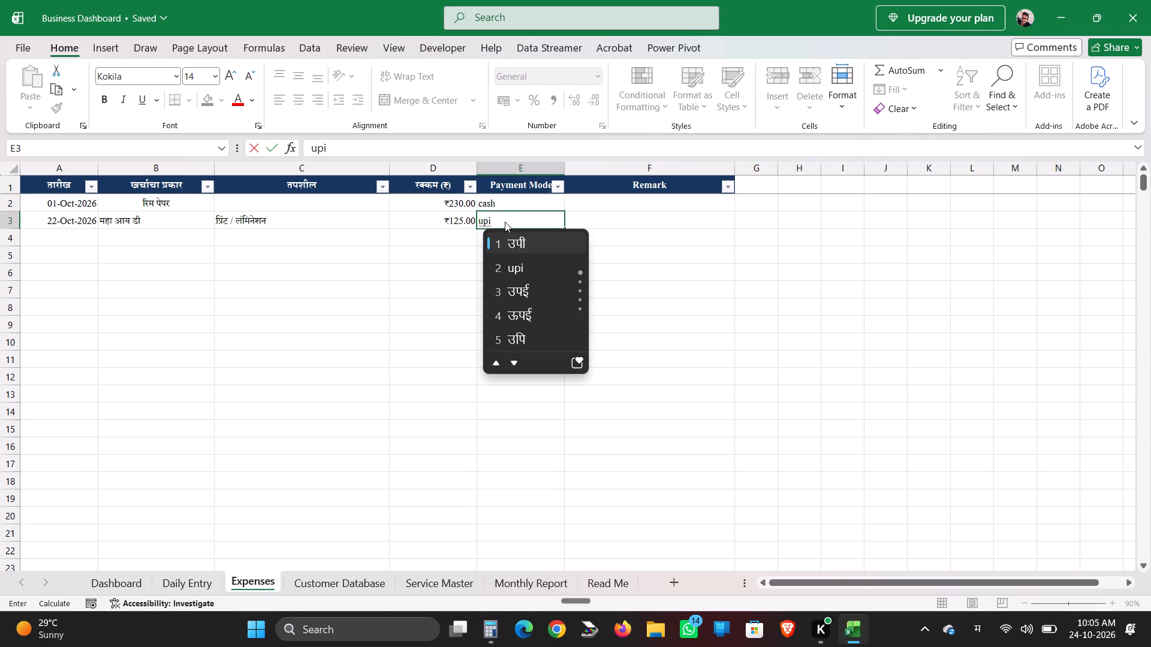
{"action": "key", "text": "Down"}
{"action": "key", "text": "Down"}
{"action": "key", "text": "Up"}
{"action": "key", "text": "Return"}
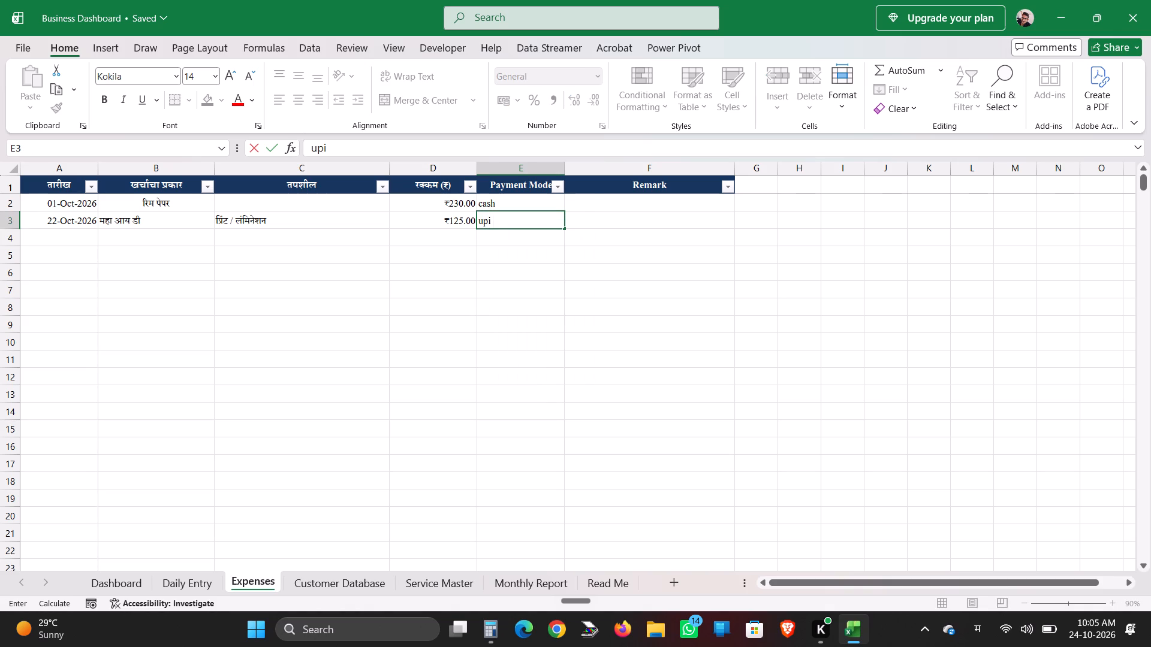
{"action": "key", "text": "Return"}
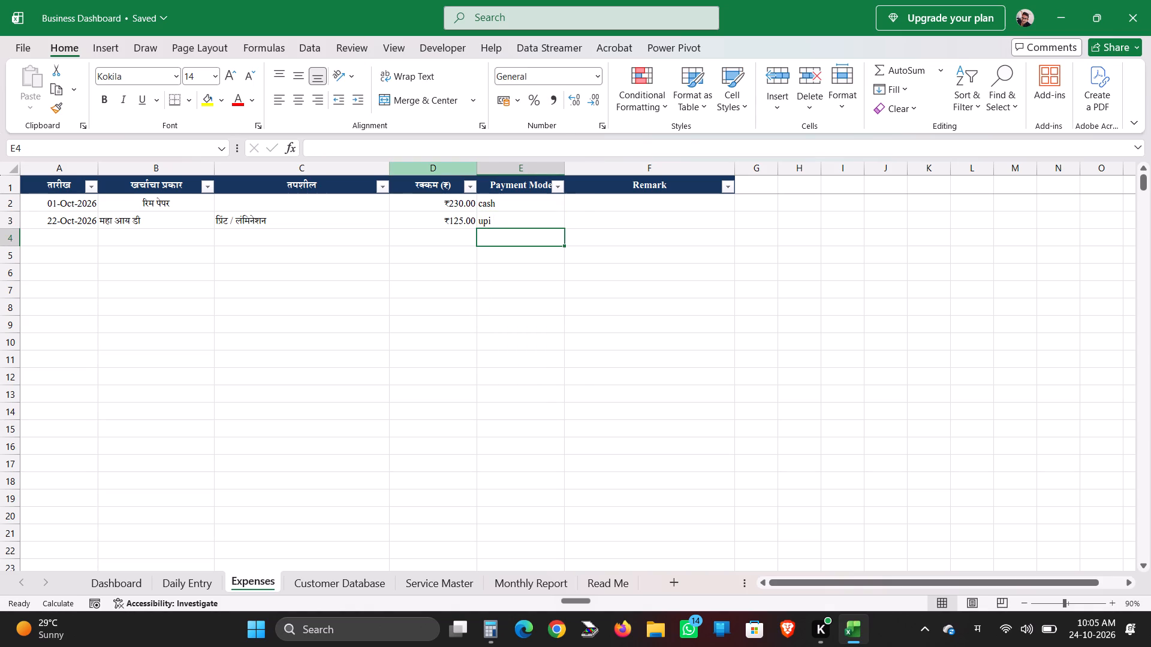
Fill the date cell A4 with the date from the row above.
{"action": "left_click", "coordinate": [74, 246]}
{"action": "key", "text": "ctrl+d"}
Enter कलर प्रिंट in Marathi script as the expense type (खर्चाचा प्रकार) in cell B4.
{"action": "left_click", "coordinate": [152, 247]}
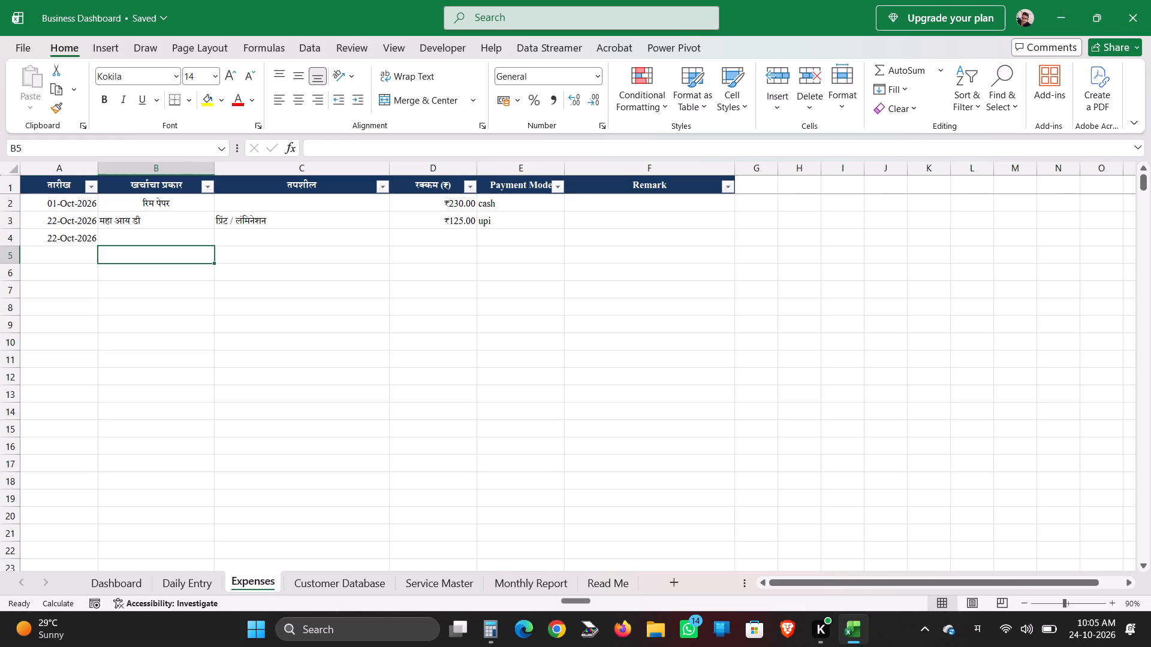
{"action": "left_click", "coordinate": [152, 237]}
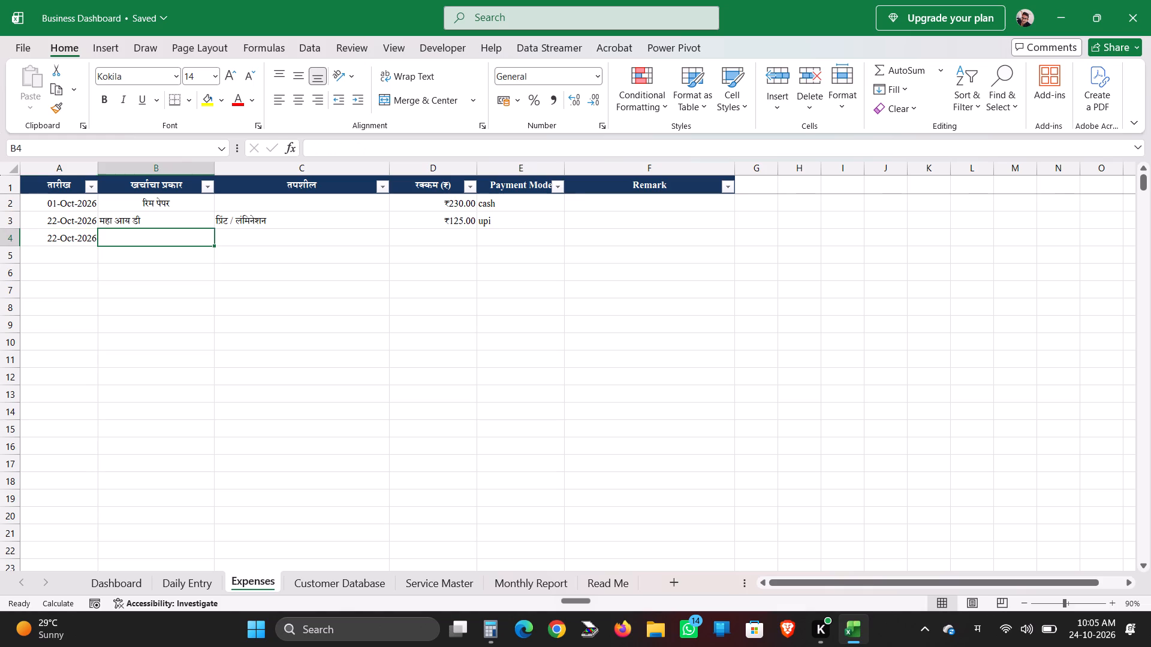
{"action": "type", "text": "clor"}
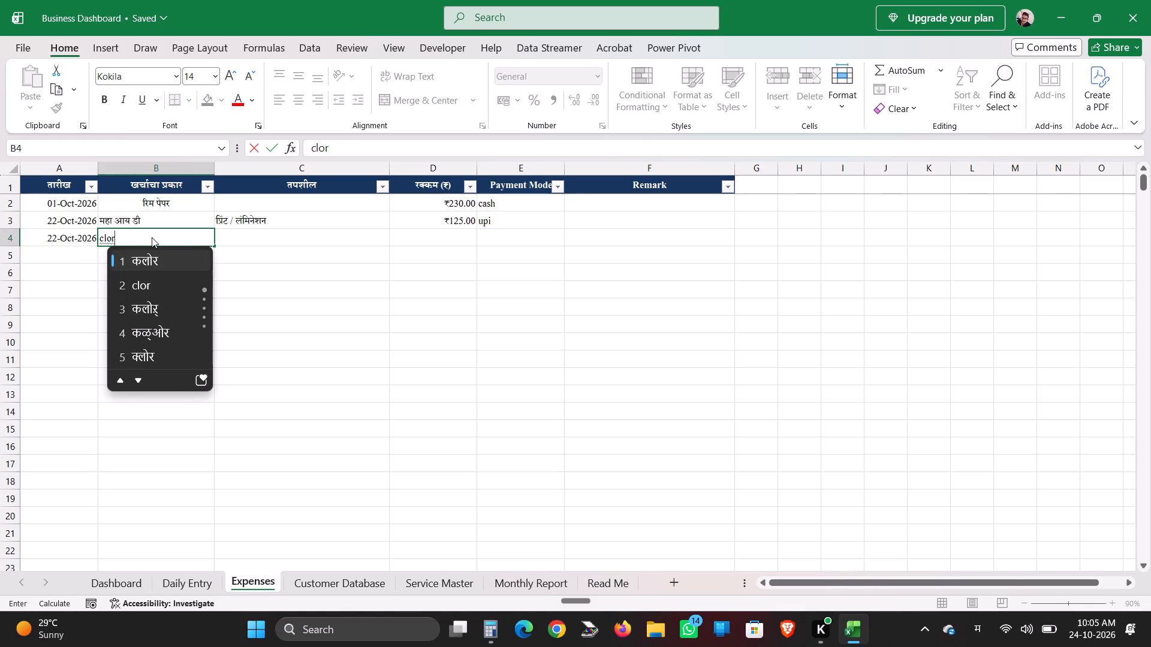
{"action": "key", "text": "BackSpace"}
{"action": "type", "text": "ra"}
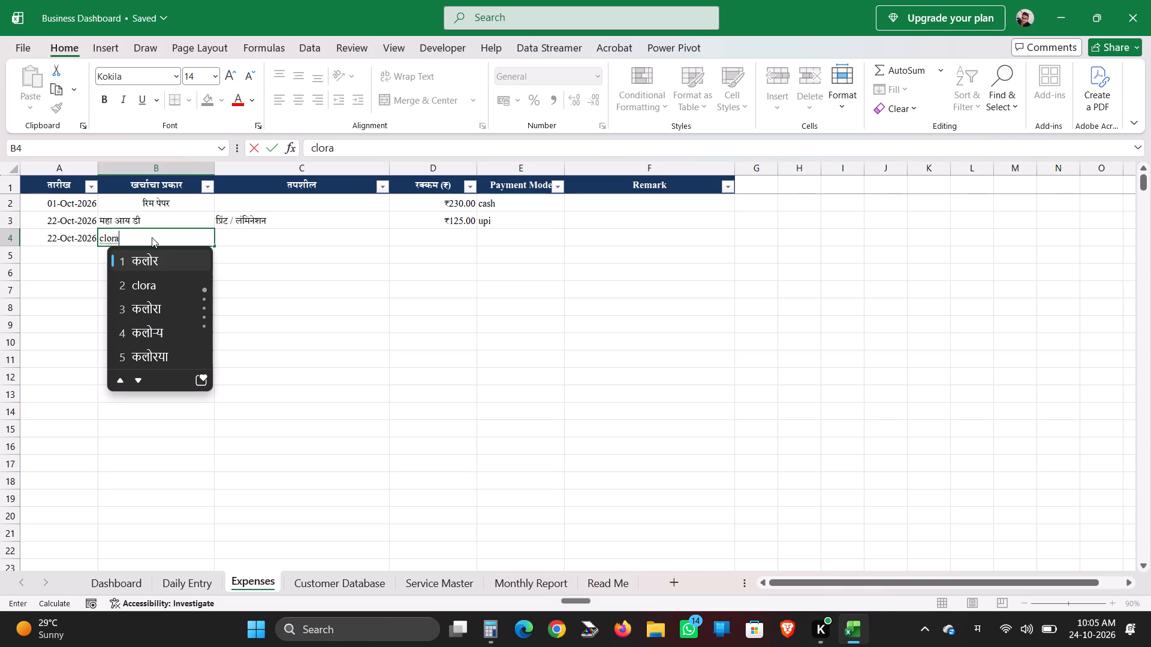
{"action": "key", "text": "Insert"}
{"action": "key", "text": "Insert"}
{"action": "key", "text": "Insert"}
{"action": "key", "text": "BackSpace"}
{"action": "key", "text": "BackSpace"}
{"action": "key", "text": "BackSpace"}
{"action": "key", "text": "BackSpace"}
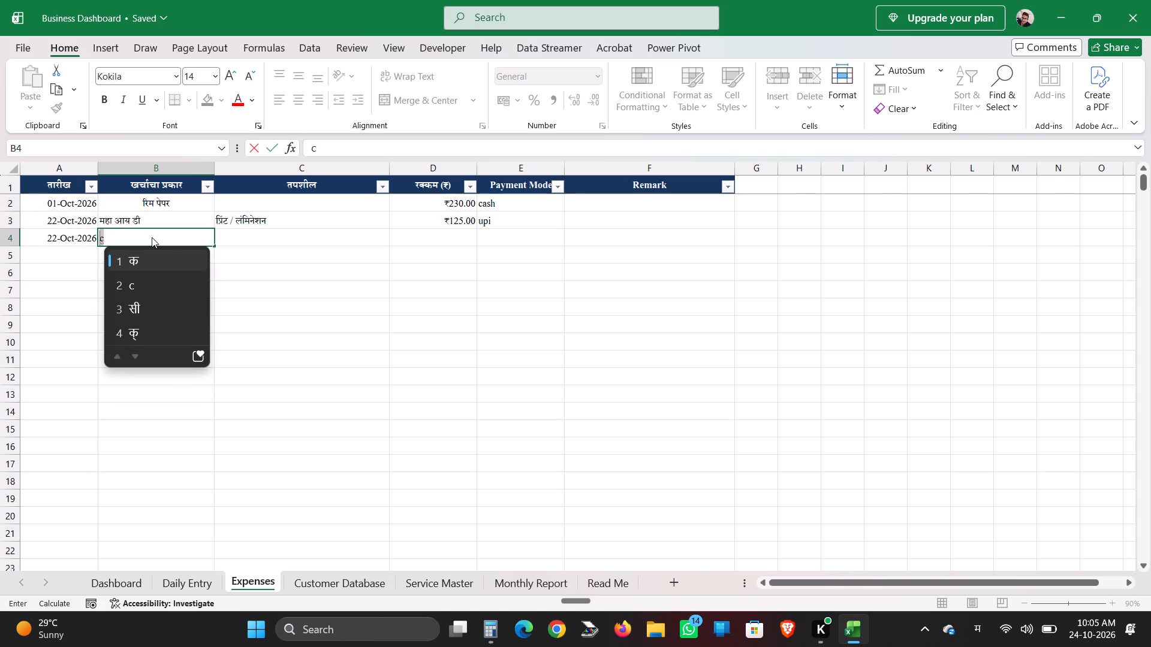
{"action": "key", "text": "BackSpace"}
{"action": "type", "text": "kalr"}
{"action": "key", "text": "space"}
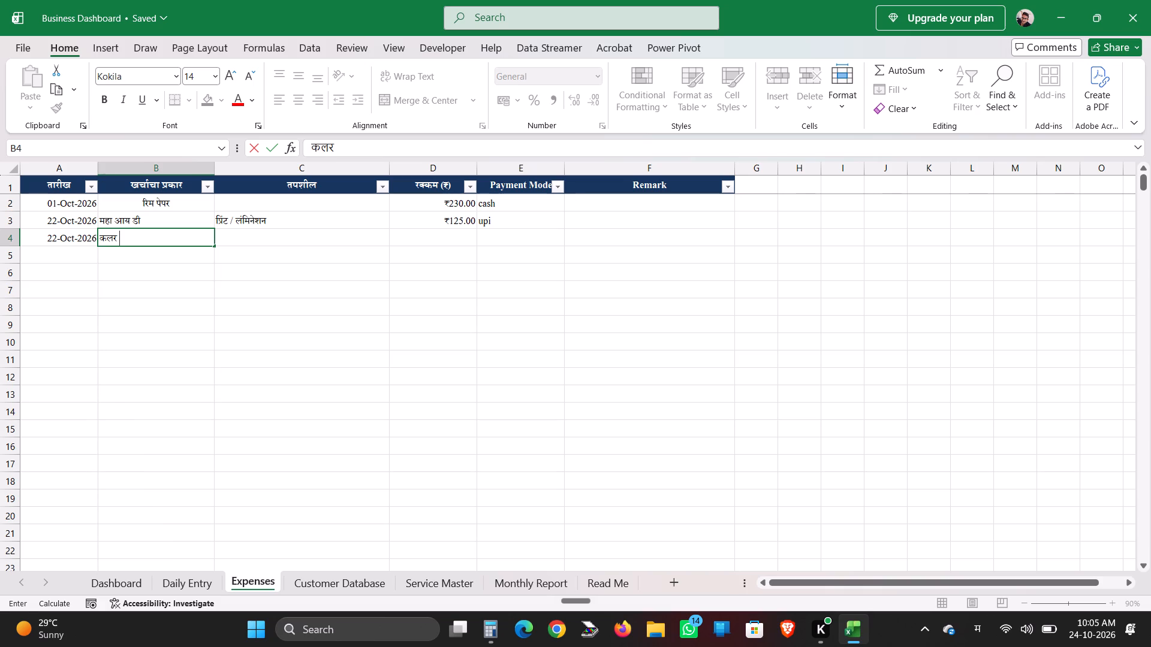
{"action": "type", "text": "prit"}
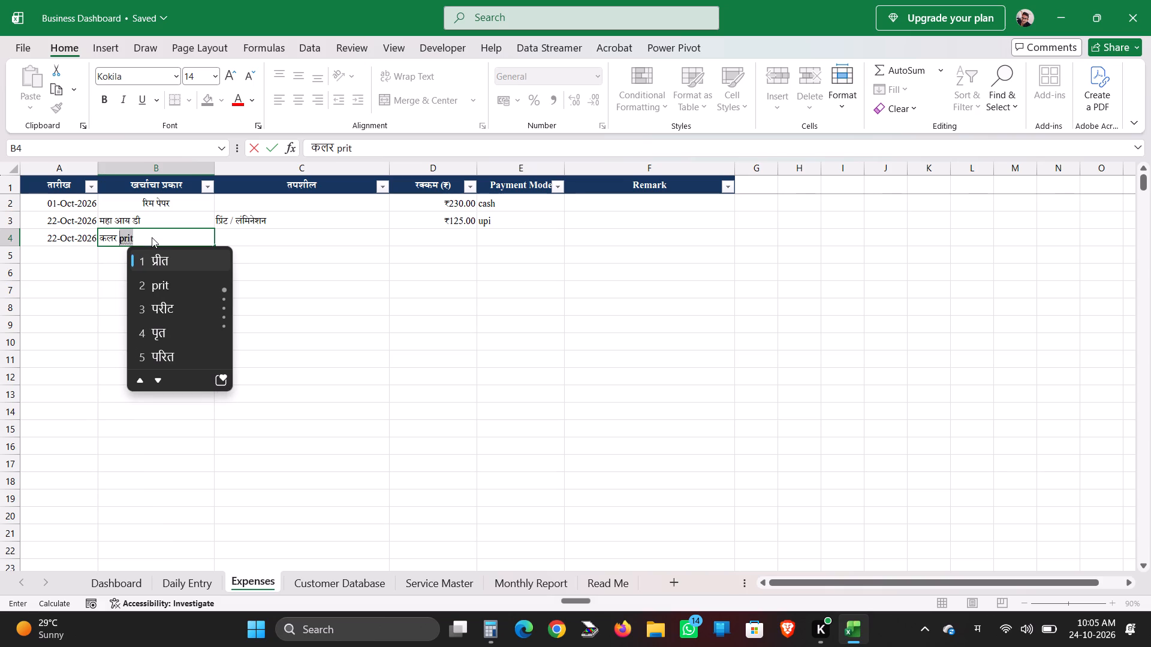
{"action": "key", "text": "t"}
{"action": "key", "text": "BackSpace"}
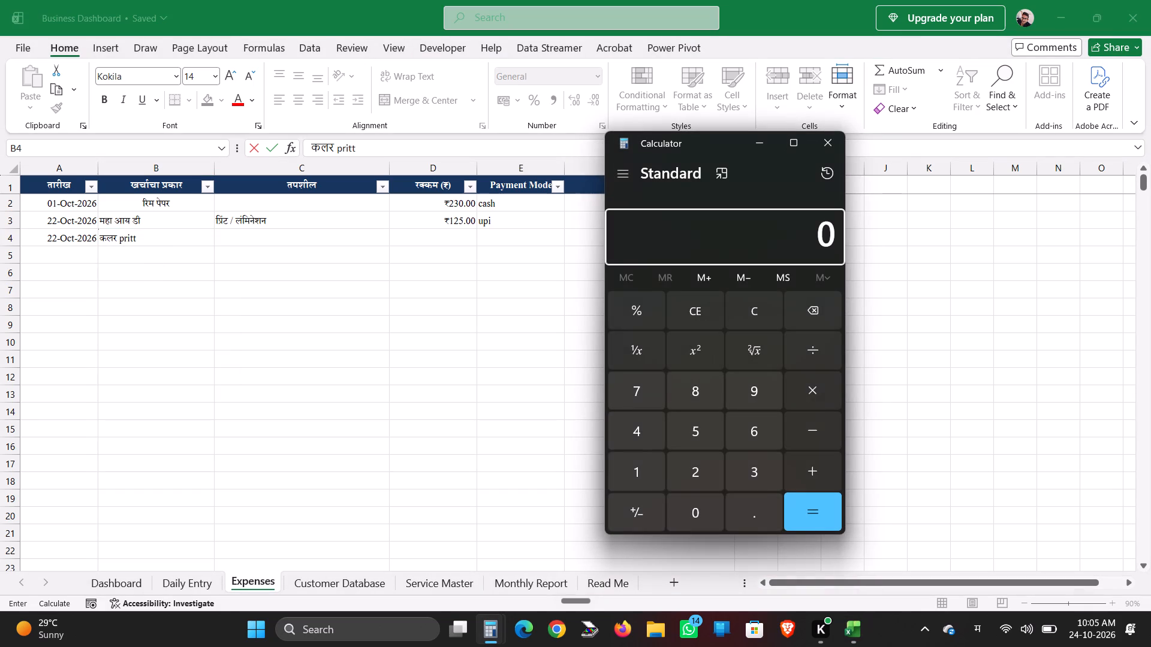
{"action": "left_click", "coordinate": [165, 243]}
{"action": "key", "text": "BackSpace"}
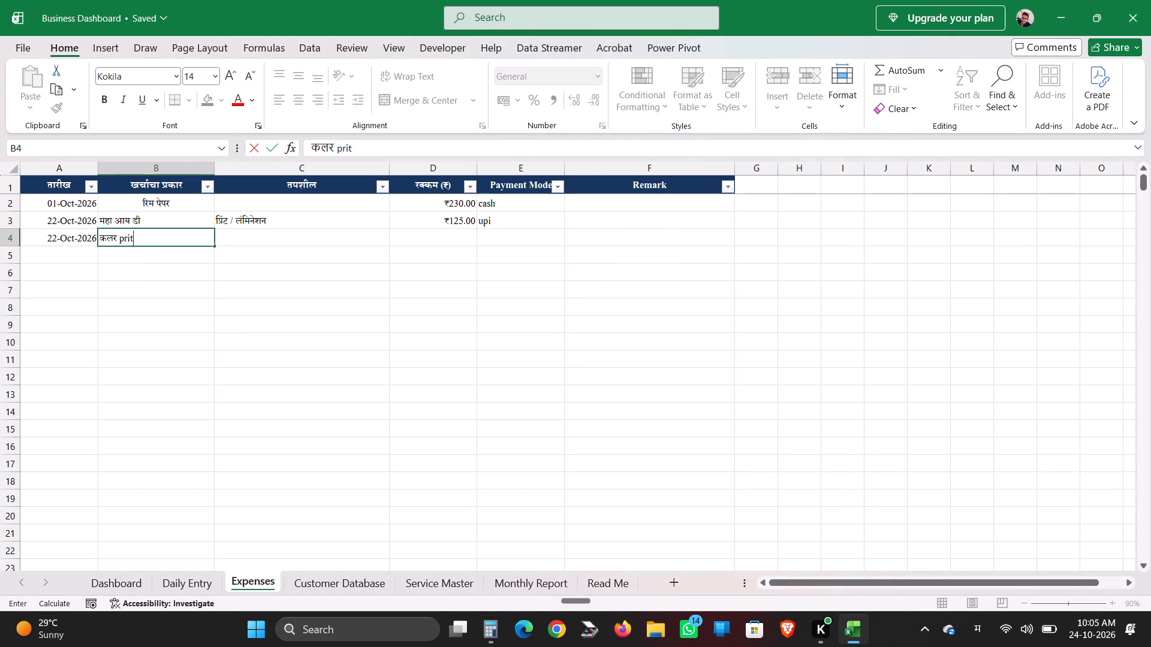
{"action": "key", "text": "BackSpace"}
{"action": "key", "text": "BackSpace"}
{"action": "key", "text": "BackSpace"}
{"action": "key", "text": "BackSpace"}
{"action": "type", "text": "prit"}
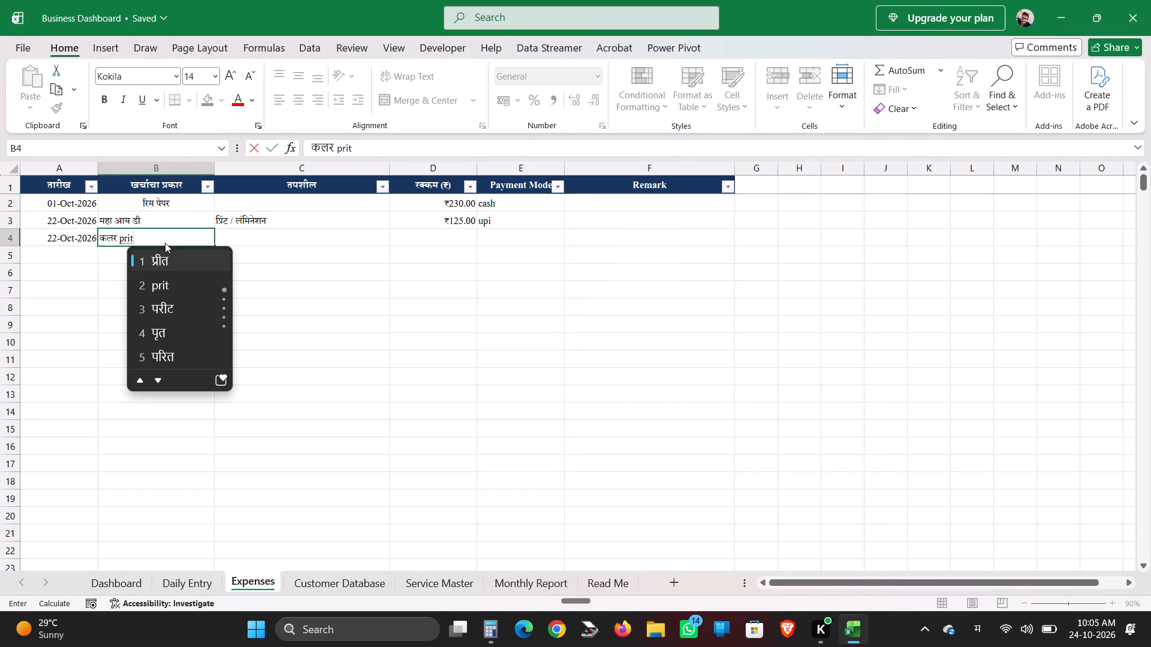
{"action": "key", "text": "BackSpace"}
{"action": "type", "text": "nt"}
{"action": "key", "text": "Return"}
{"action": "key", "text": "Tab"}
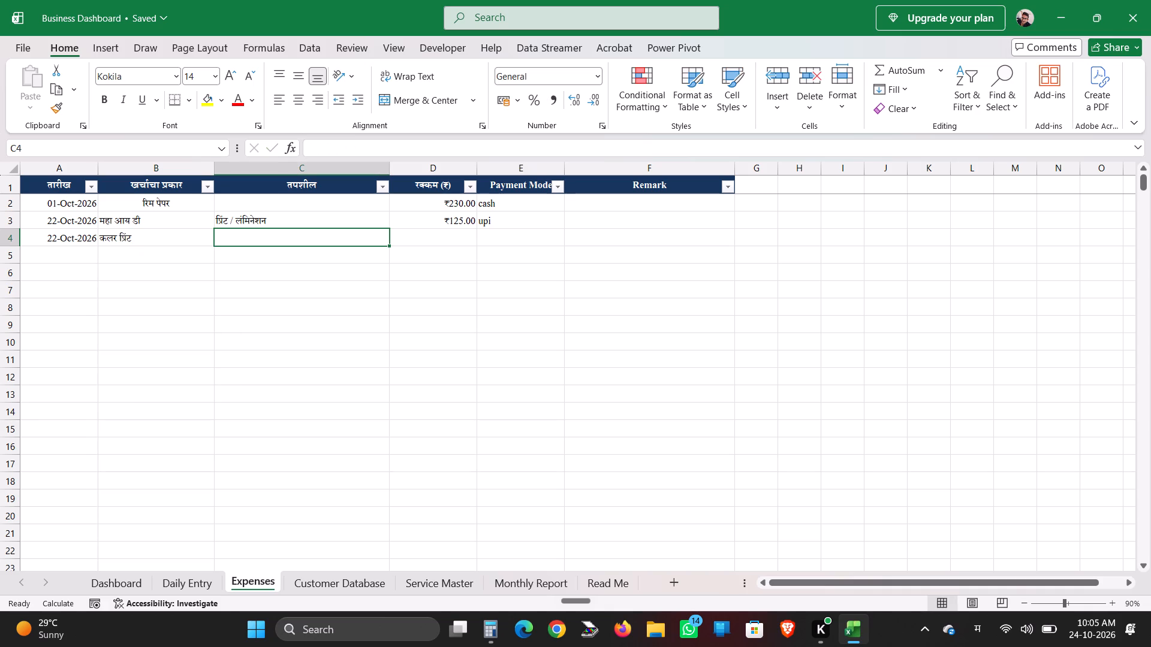
Enter 20 as the amount (रक्कम) in cell D4 and fill Payment Mode cell E4 with upi from the row above.
{"action": "key", "text": "Tab"}
{"action": "type", "text": "20"}
{"action": "key", "text": "Return"}
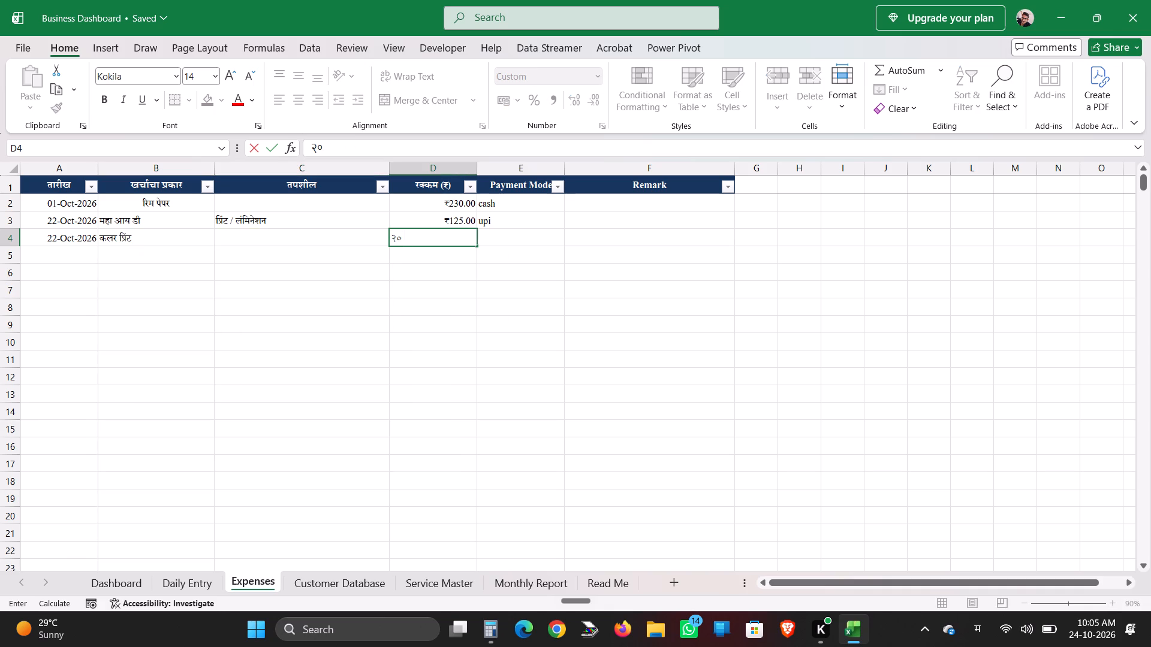
{"action": "key", "text": "Tab"}
{"action": "key", "text": "ctrl+d"}
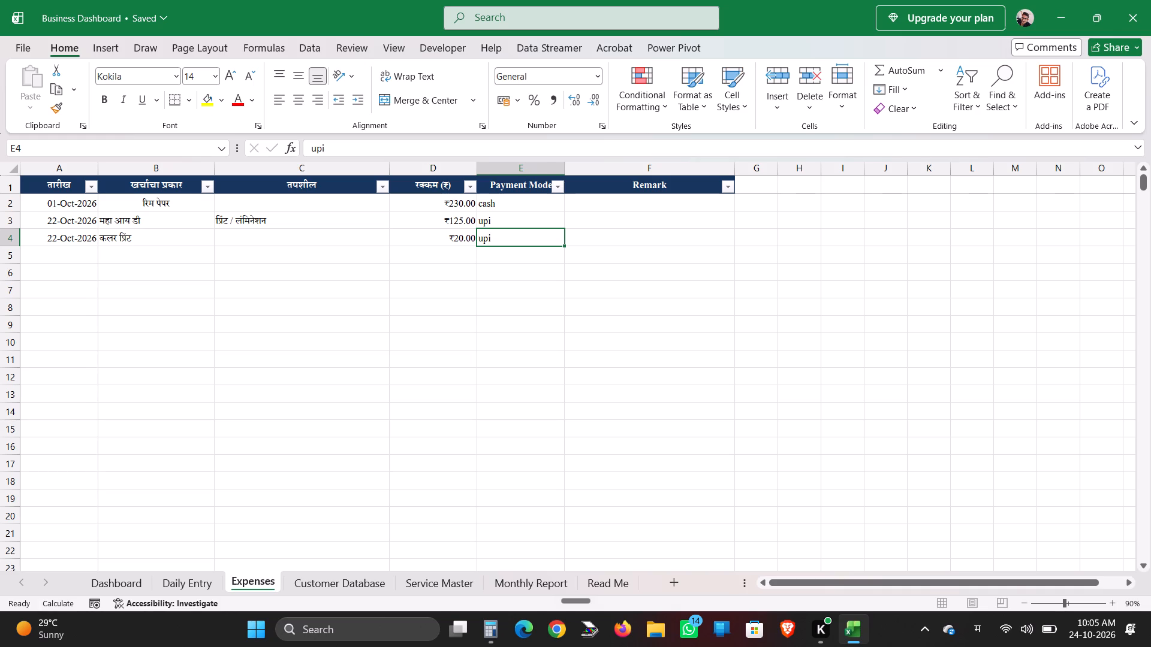
{"action": "key", "text": "Return"}
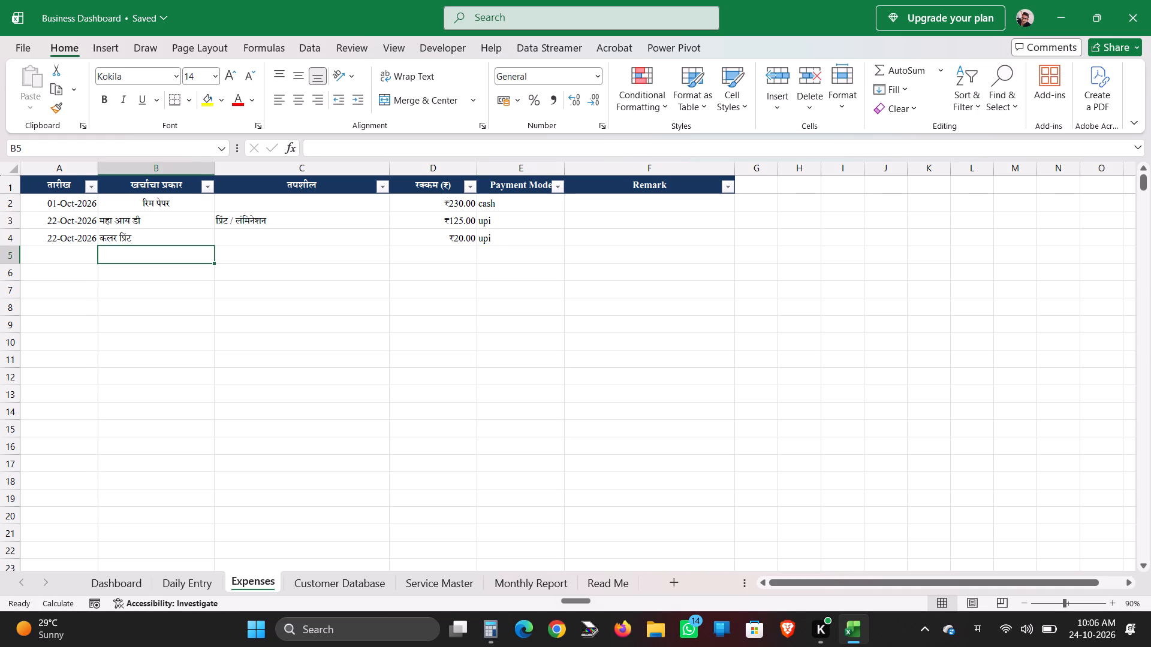
Change the date of the कलर प्रिंट expense in cell A4 to 23-10-2026.
{"action": "left_click", "coordinate": [55, 247]}
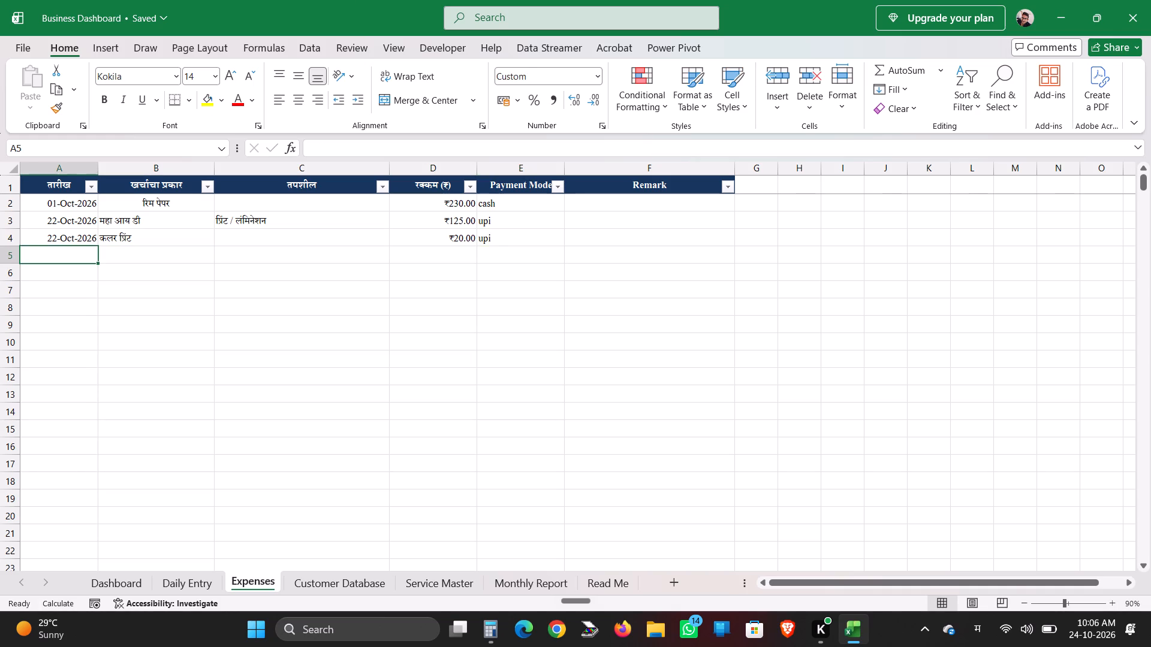
{"action": "left_click", "coordinate": [52, 244]}
{"action": "double_click", "coordinate": [52, 238]}
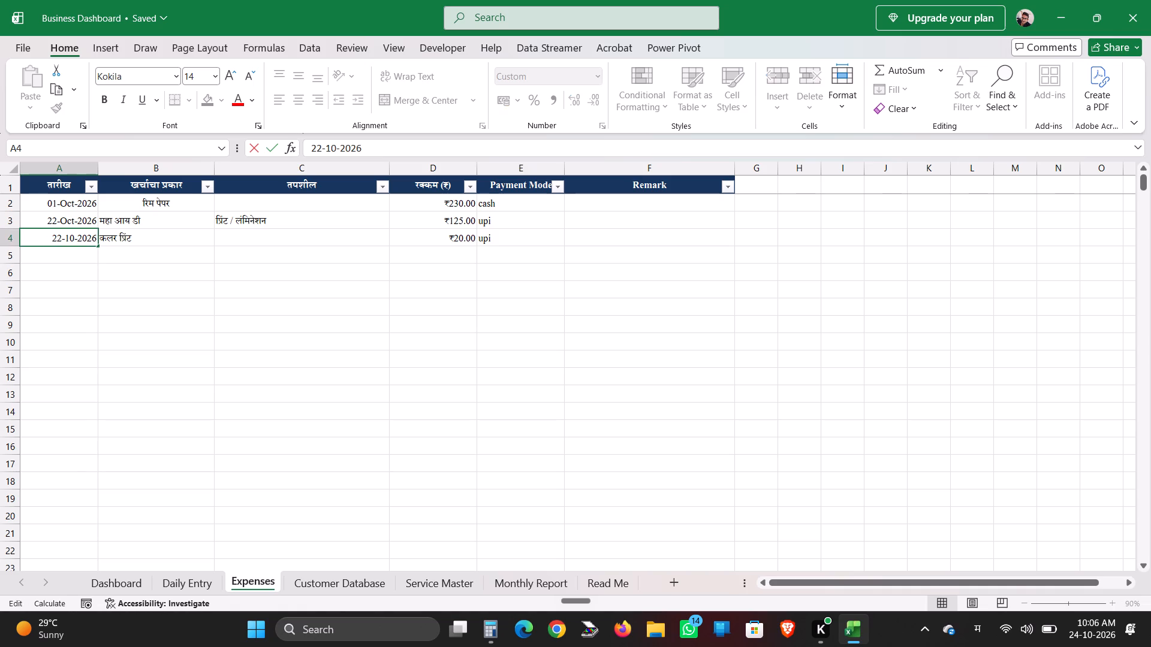
{"action": "left_click", "coordinate": [61, 243]}
{"action": "key", "text": "BackSpace"}
{"action": "key", "text": "3"}
{"action": "key", "text": "Return"}
{"action": "key", "text": "Return"}
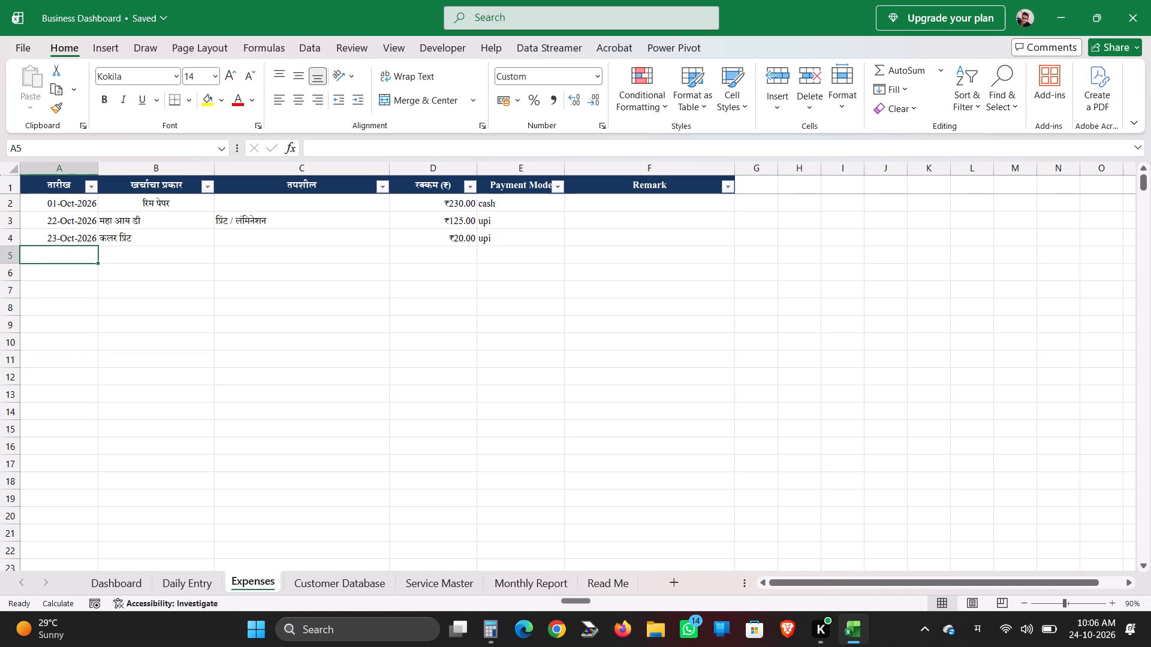
Enter 24-10-26 as the date (तारीख) of a new expense in cell A5.
{"action": "type", "text": "24-10-26"}
{"action": "key", "text": "Return"}
{"action": "key", "text": "Tab"}
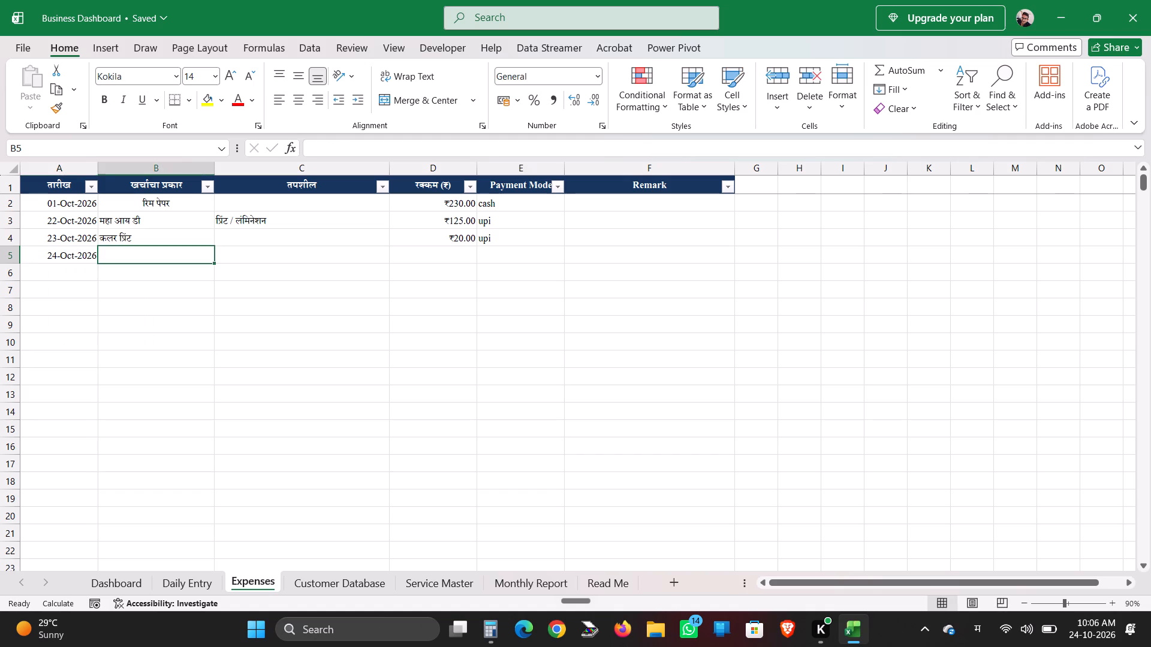
Enter टोणर in Marathi script as the expense type (खर्चाचा प्रकार) in cell B5.
{"action": "type", "text": "tonar"}
{"action": "key", "text": "Down"}
{"action": "key", "text": "Down"}
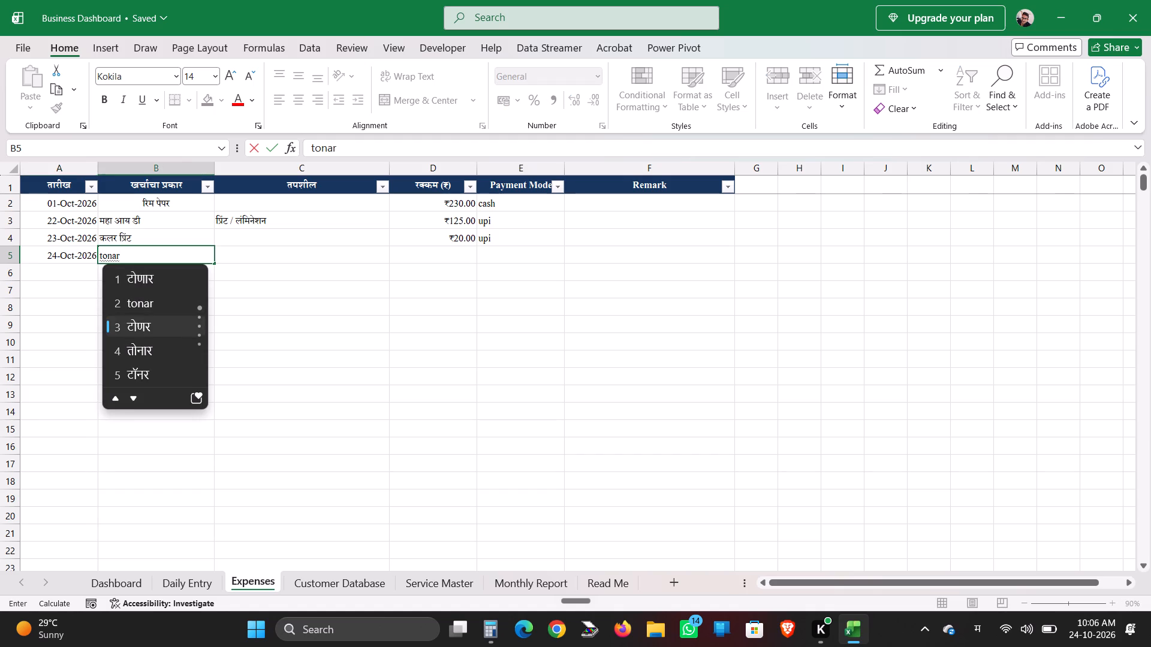
{"action": "key", "text": "Return"}
{"action": "key", "text": "Tab"}
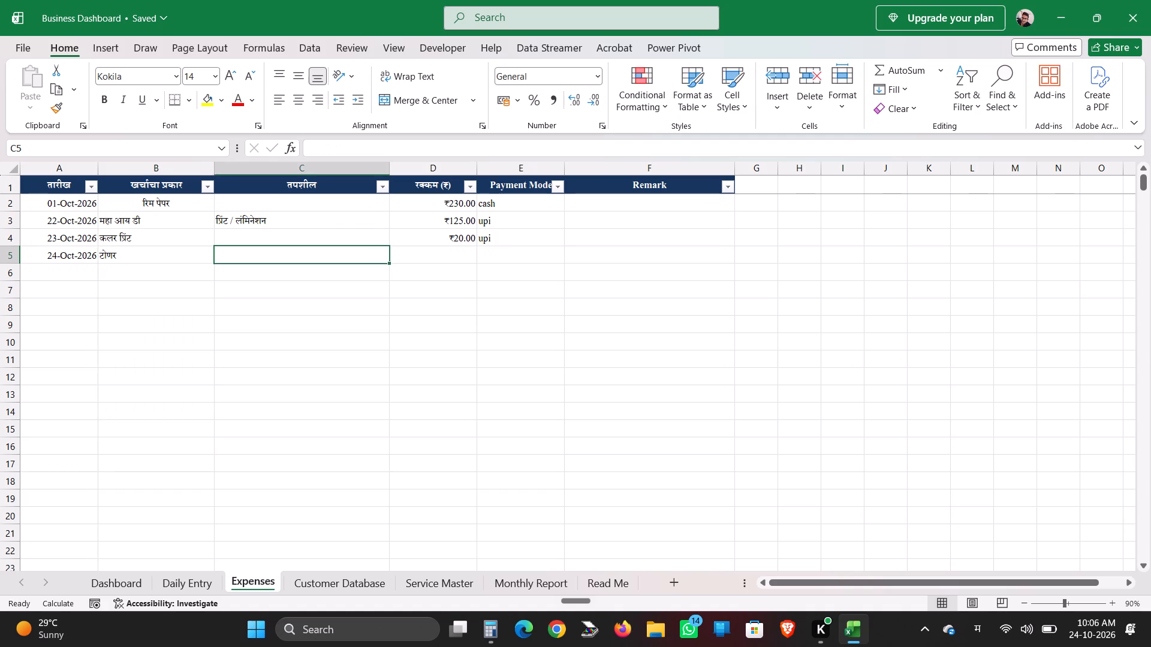
Enter 250 as the amount (रक्कम) of the toner expense in cell D5.
{"action": "key", "text": "Tab"}
{"action": "type", "text": "250"}
{"action": "key", "text": "Return"}
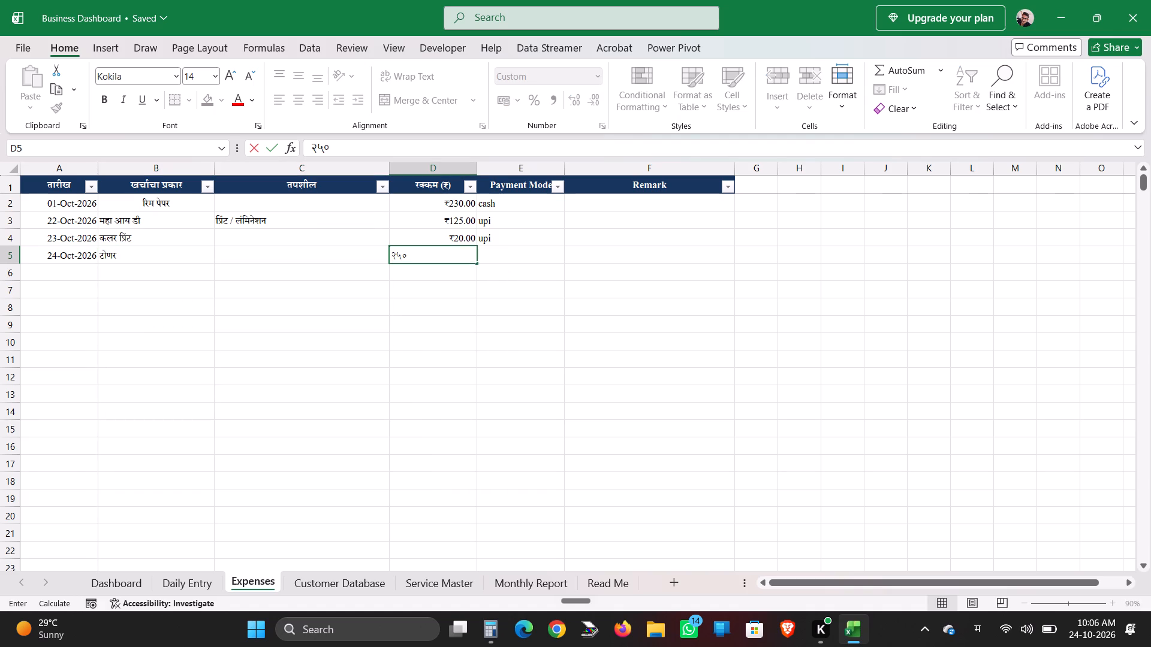
{"action": "key", "text": "Return"}
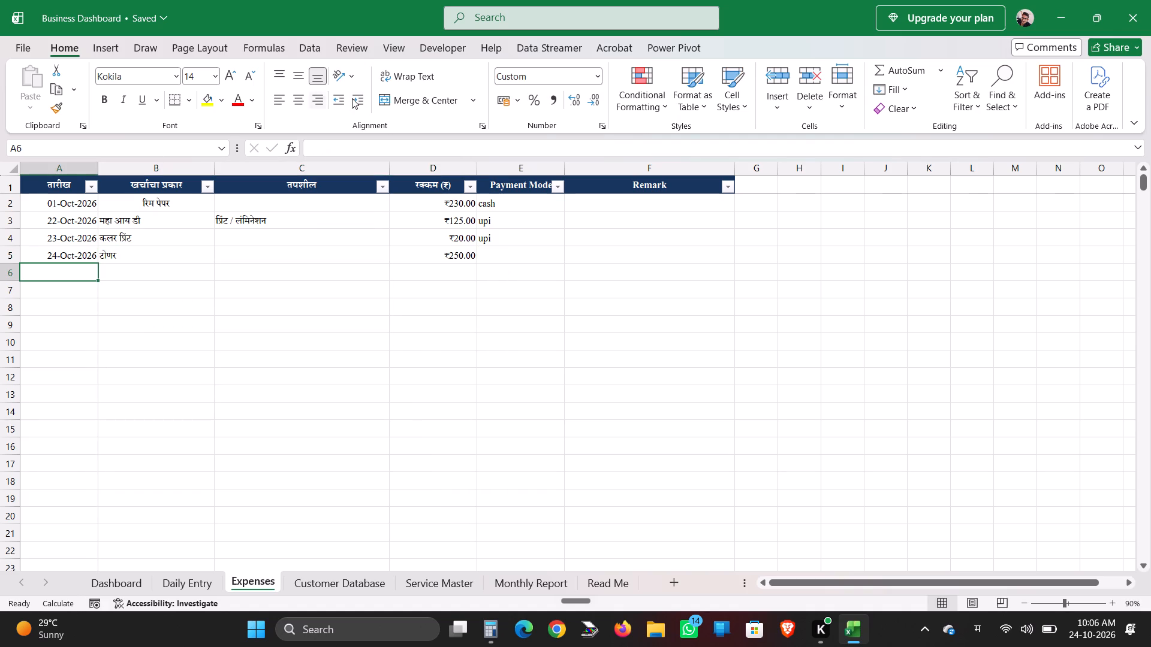
Fill the Payment Mode cell E5 with upi from the row above.
{"action": "left_click", "coordinate": [498, 249]}
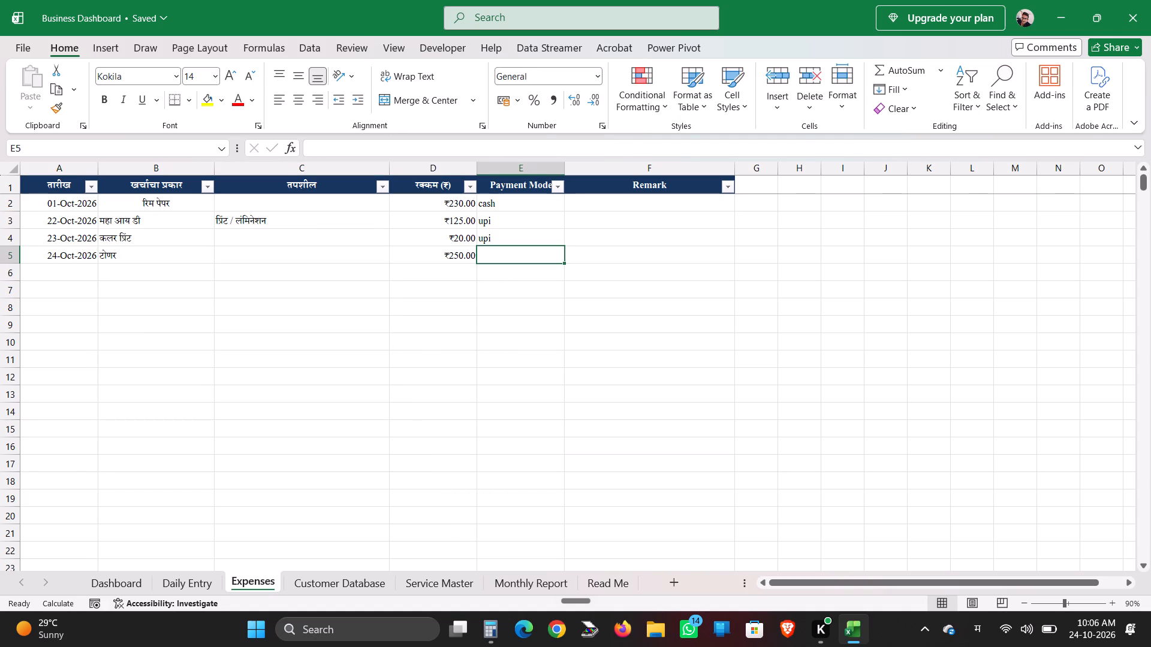
{"action": "key", "text": "ctrl+d"}
{"action": "left_click", "coordinate": [494, 297]}
{"action": "left_click", "coordinate": [51, 288]}
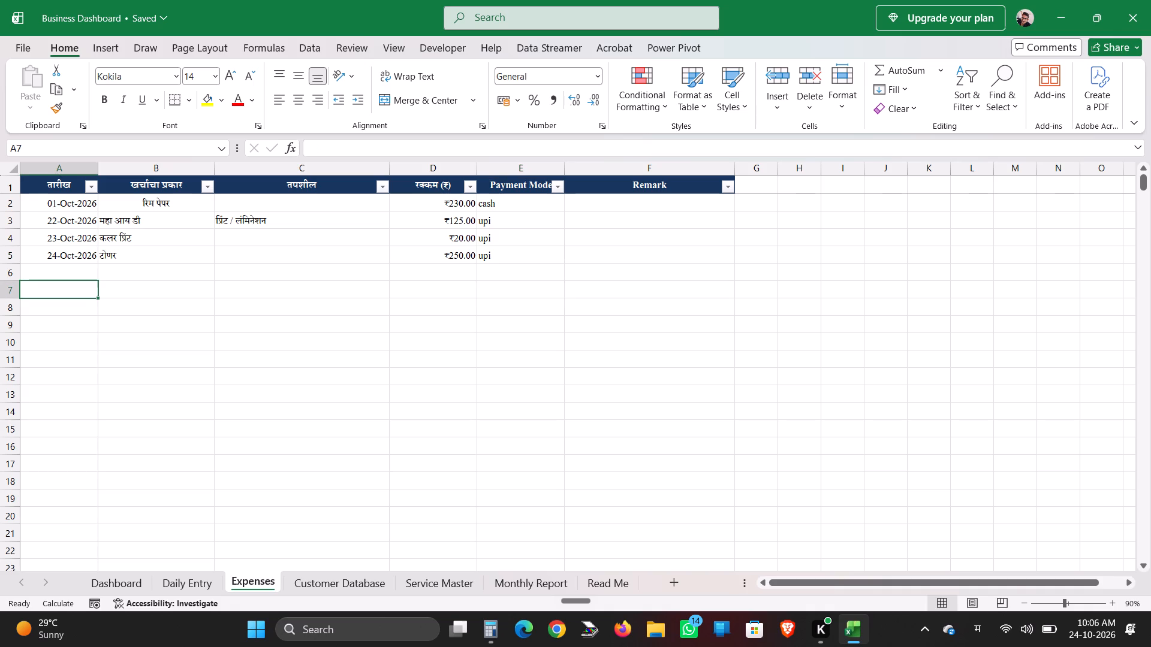
Save the Business Dashboard workbook.
{"action": "key", "text": "ctrl+s"}
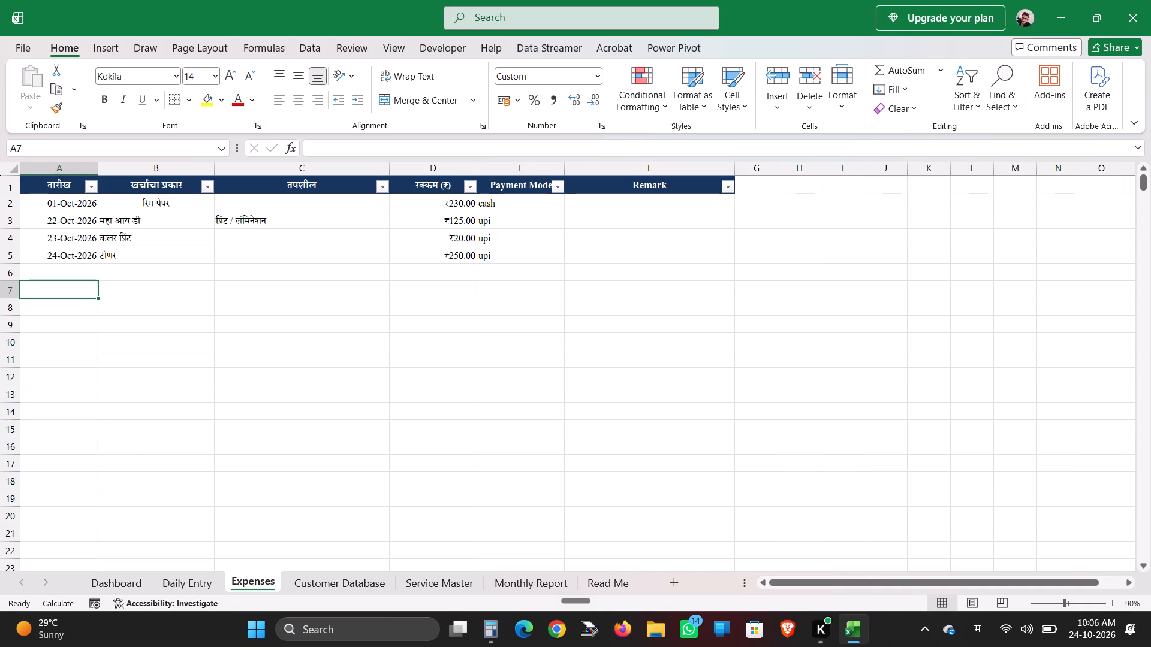
Review the monthly summary figures, service-wise bill table and charts on the Dashboard sheet, with the Accessibility Assistant closed.
{"action": "left_click", "coordinate": [121, 596]}
{"action": "left_click", "coordinate": [116, 583]}
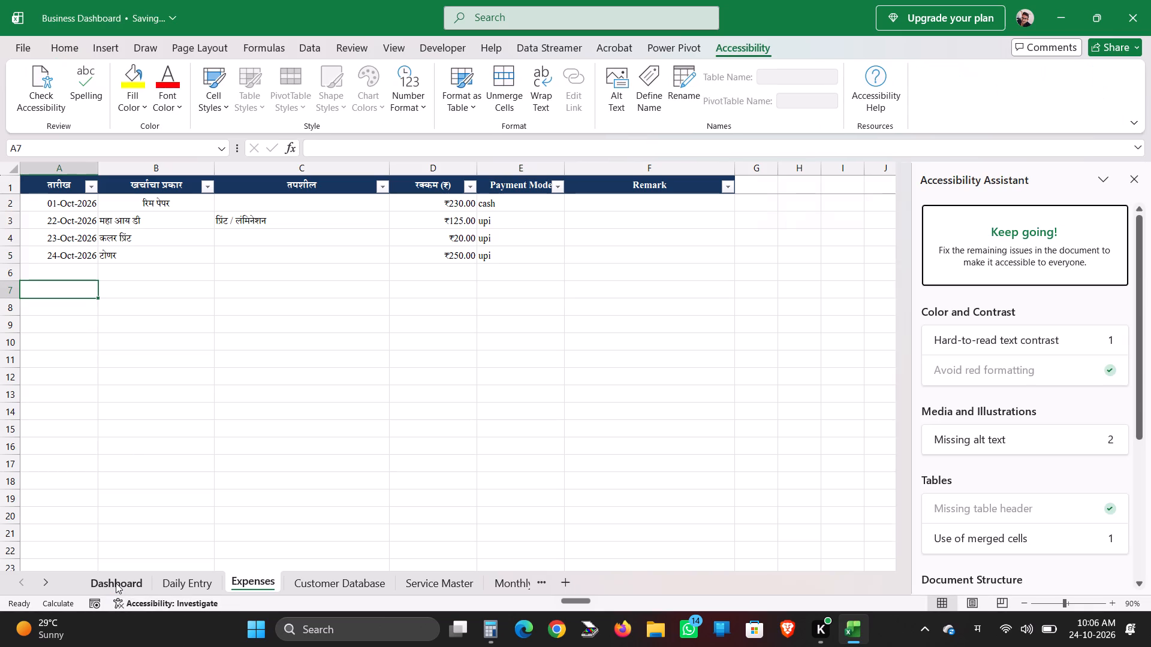
{"action": "scroll", "coordinate": [169, 486], "scroll_direction": "up", "scroll_amount": 4}
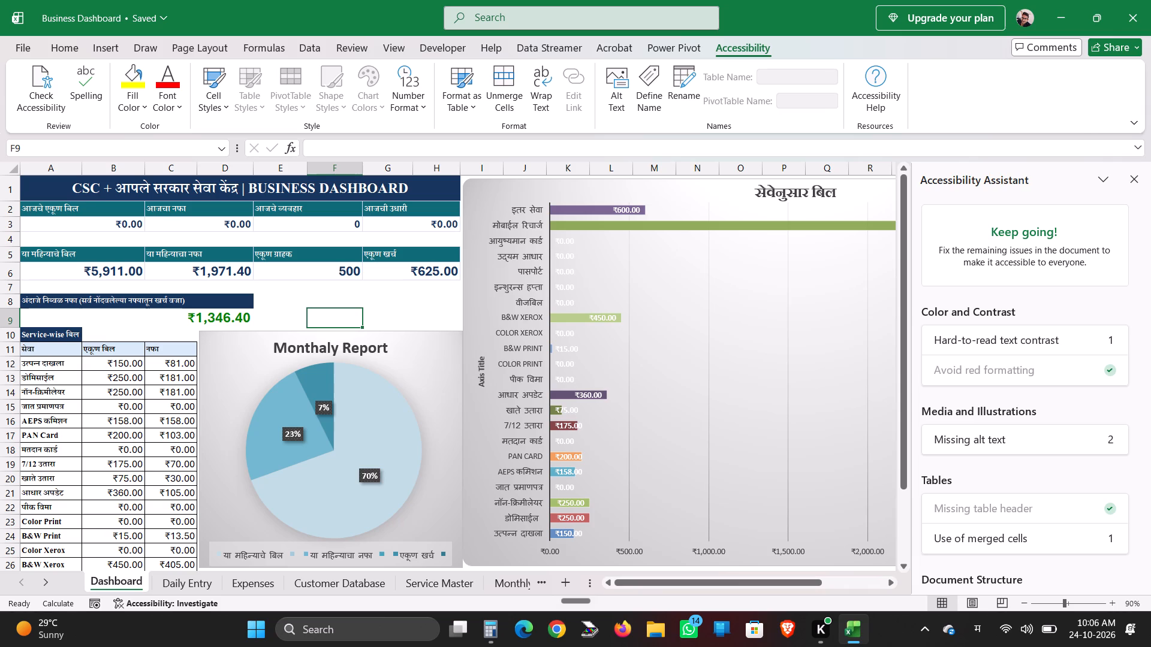
{"action": "left_click", "coordinate": [1131, 180]}
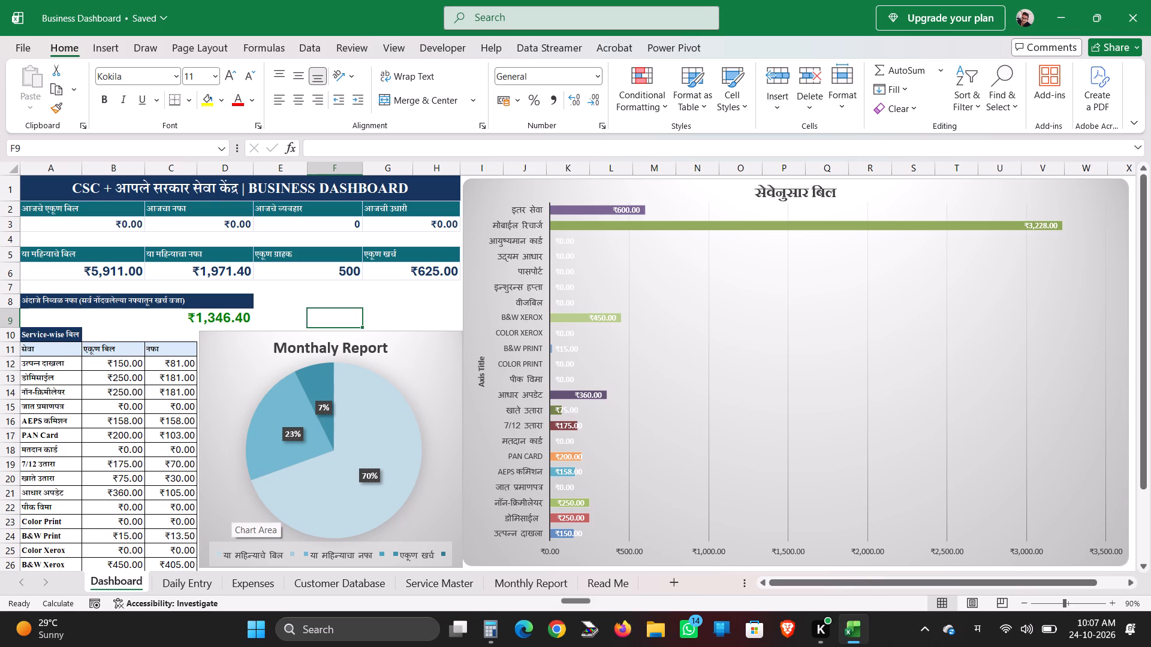
{"action": "scroll", "coordinate": [210, 416], "scroll_direction": "down", "scroll_amount": 2}
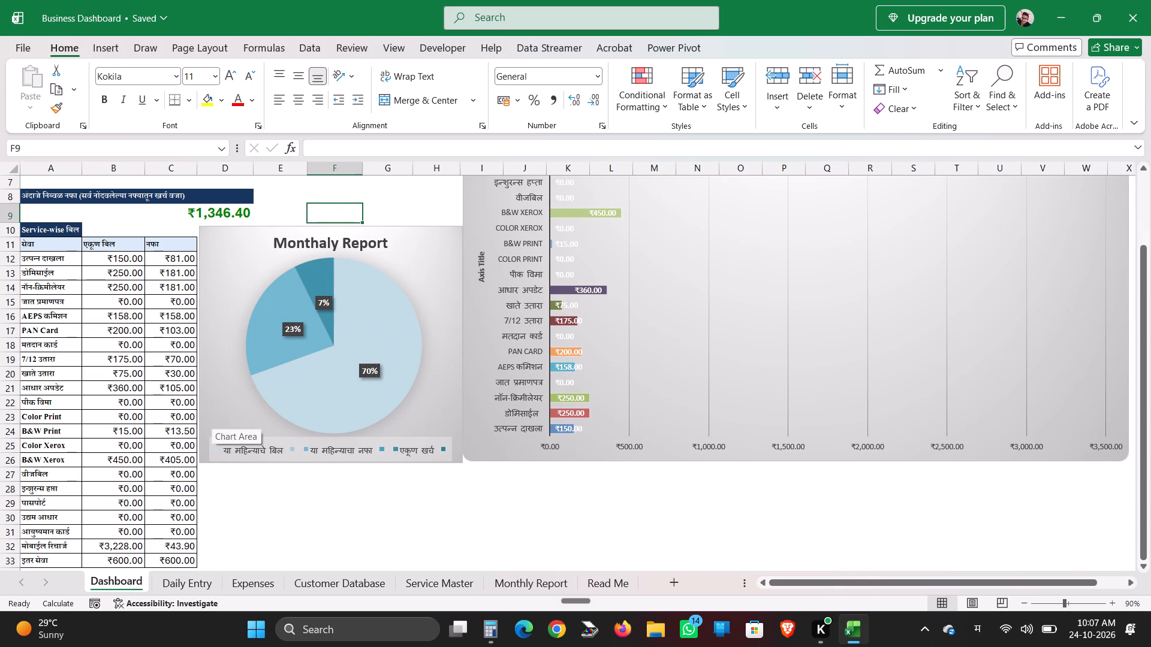
{"action": "scroll", "coordinate": [215, 419], "scroll_direction": "down", "scroll_amount": 3}
{"action": "scroll", "coordinate": [218, 426], "scroll_direction": "up", "scroll_amount": 6}
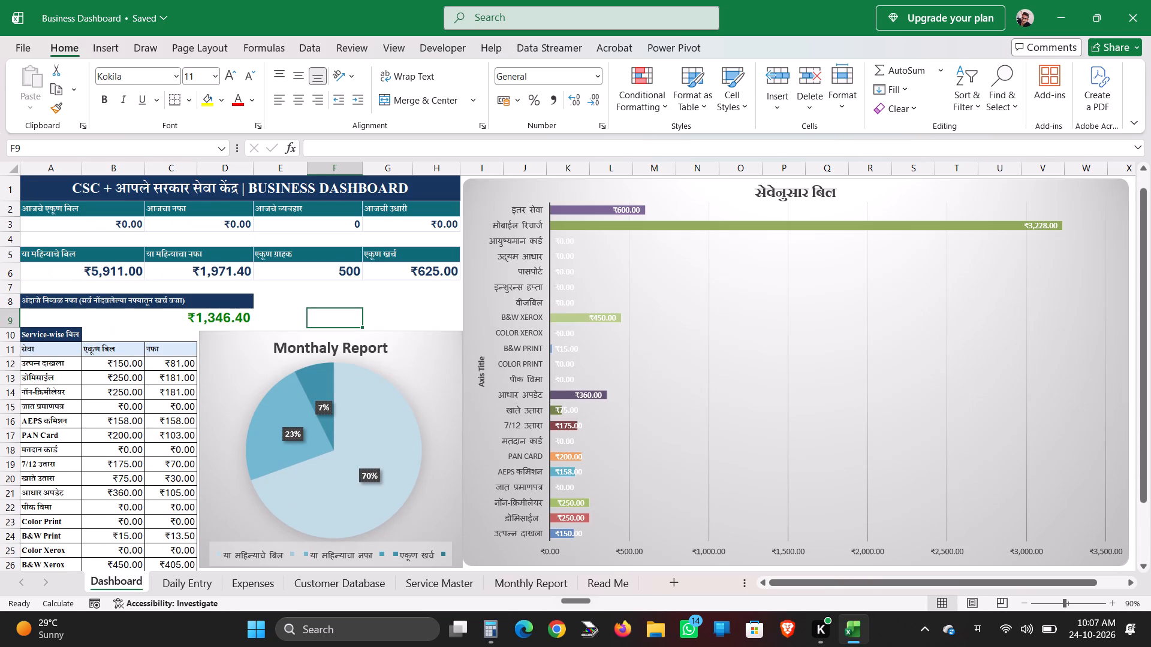
Examine the most recent October entries at the end of the Daily Entry sheet's records.
{"action": "left_click", "coordinate": [205, 576]}
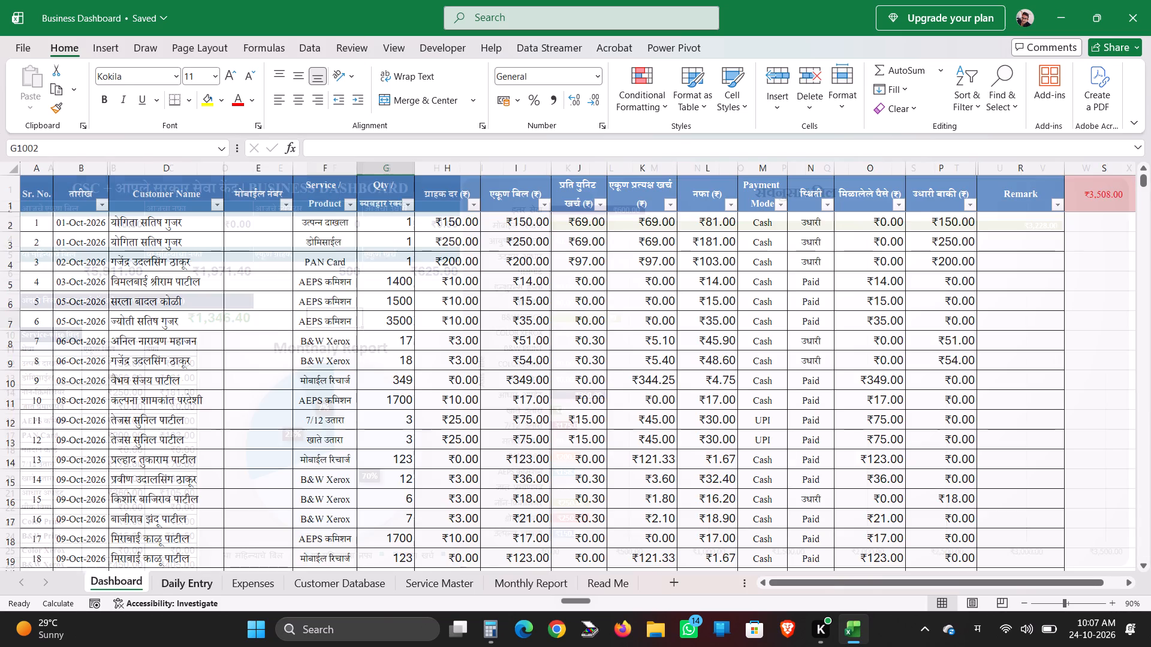
{"action": "scroll", "coordinate": [252, 512], "scroll_direction": "down", "scroll_amount": 13}
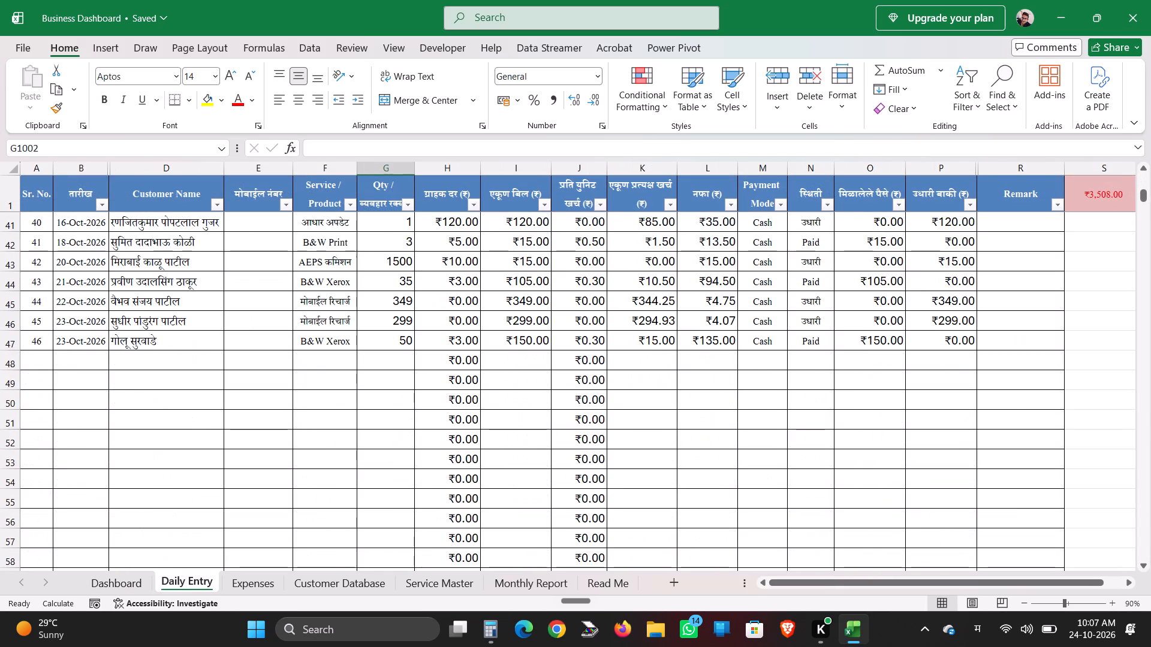
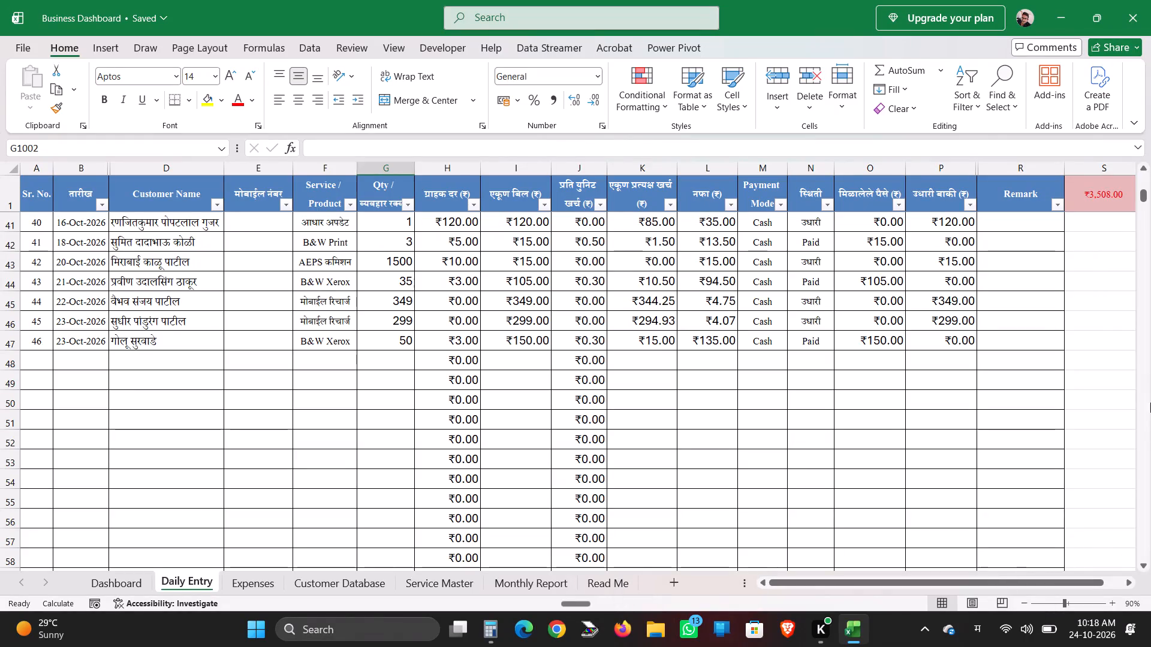
Enter the amounts ८०० in cell S47 and २००० in cell S48, beside the last Daily Entry records.
{"action": "left_click", "coordinate": [1099, 346]}
{"action": "type", "text": "800+"}
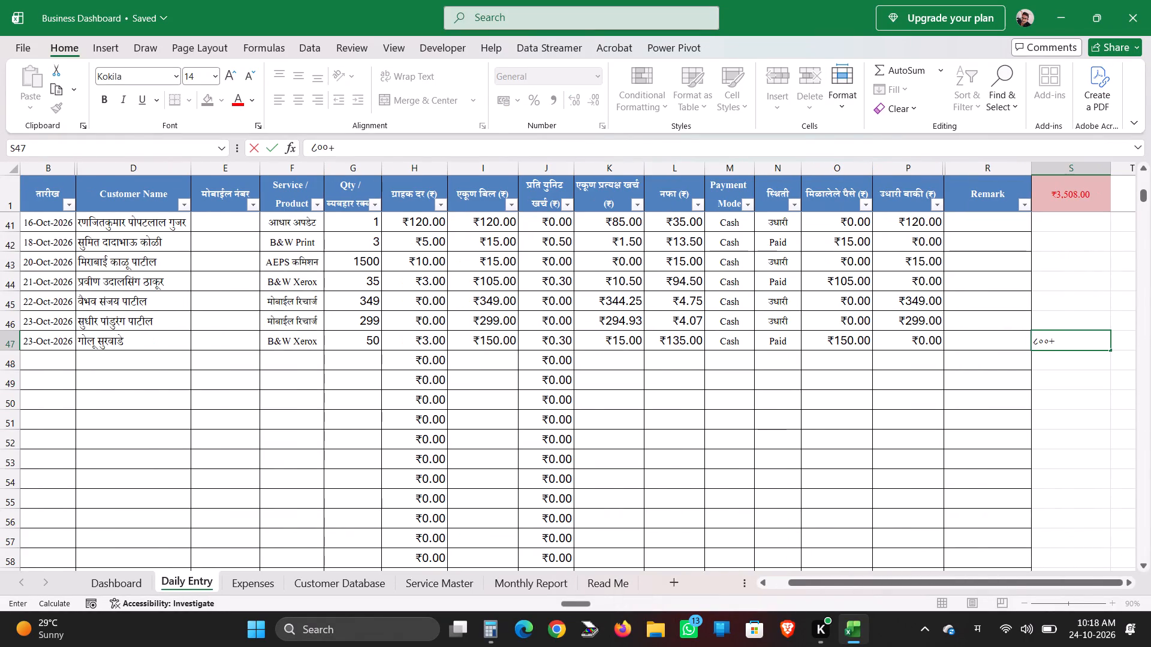
{"action": "key", "text": "BackSpace"}
{"action": "key", "text": "Return"}
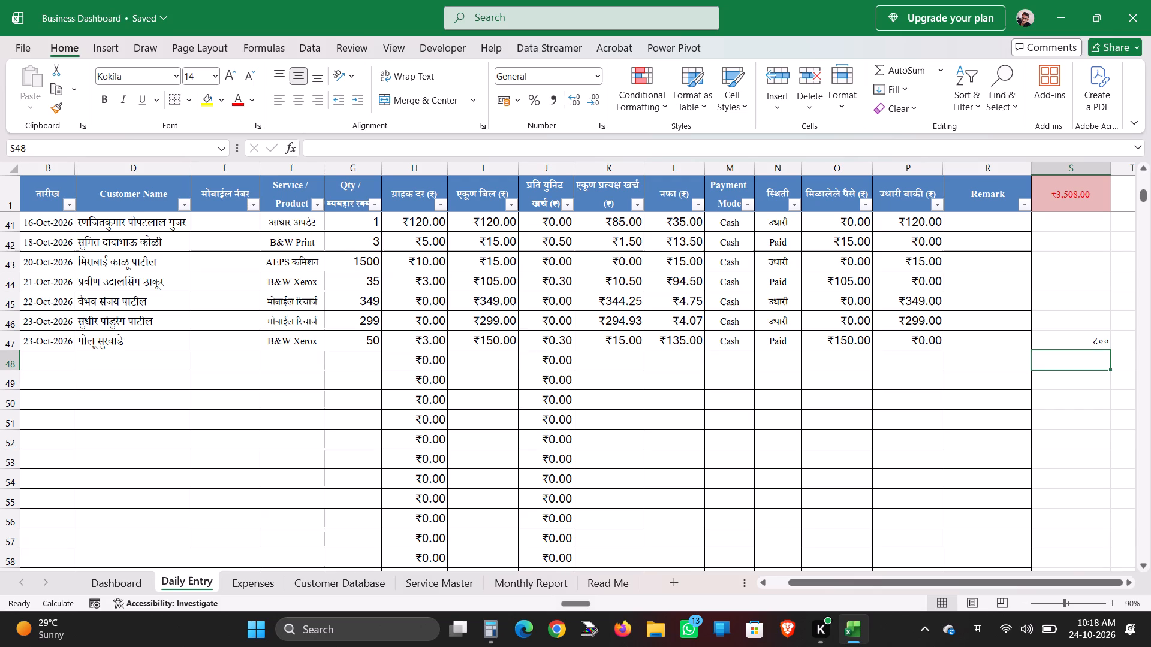
{"action": "type", "text": "200"}
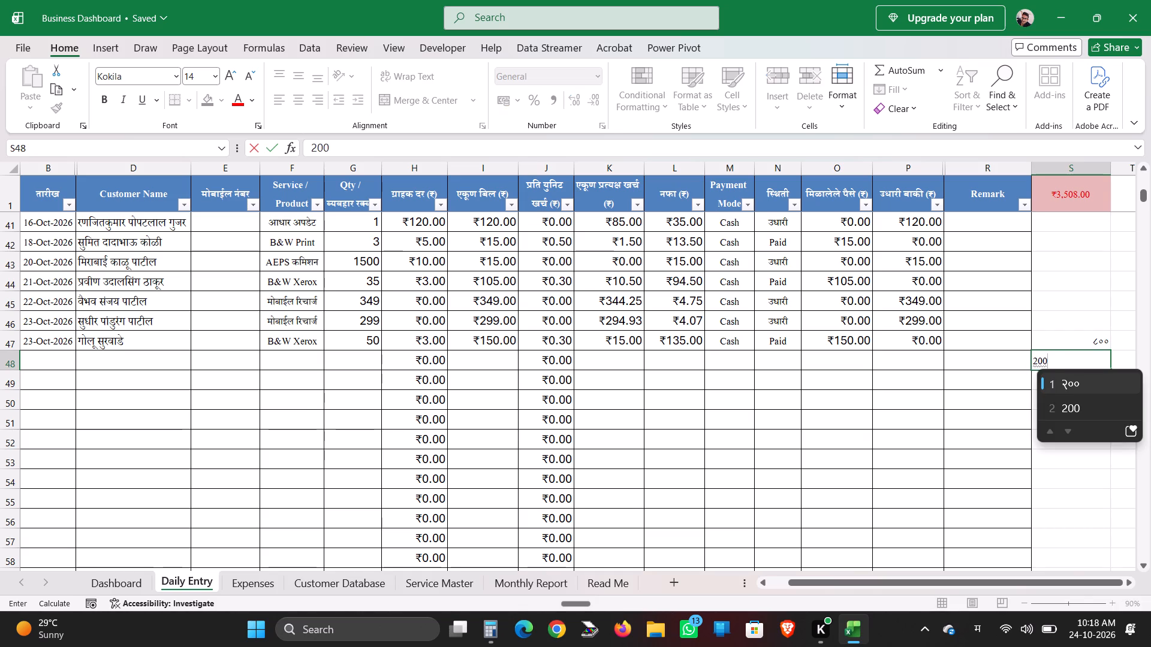
{"action": "key", "text": "0"}
{"action": "key", "text": "Return"}
{"action": "key", "text": "Return"}
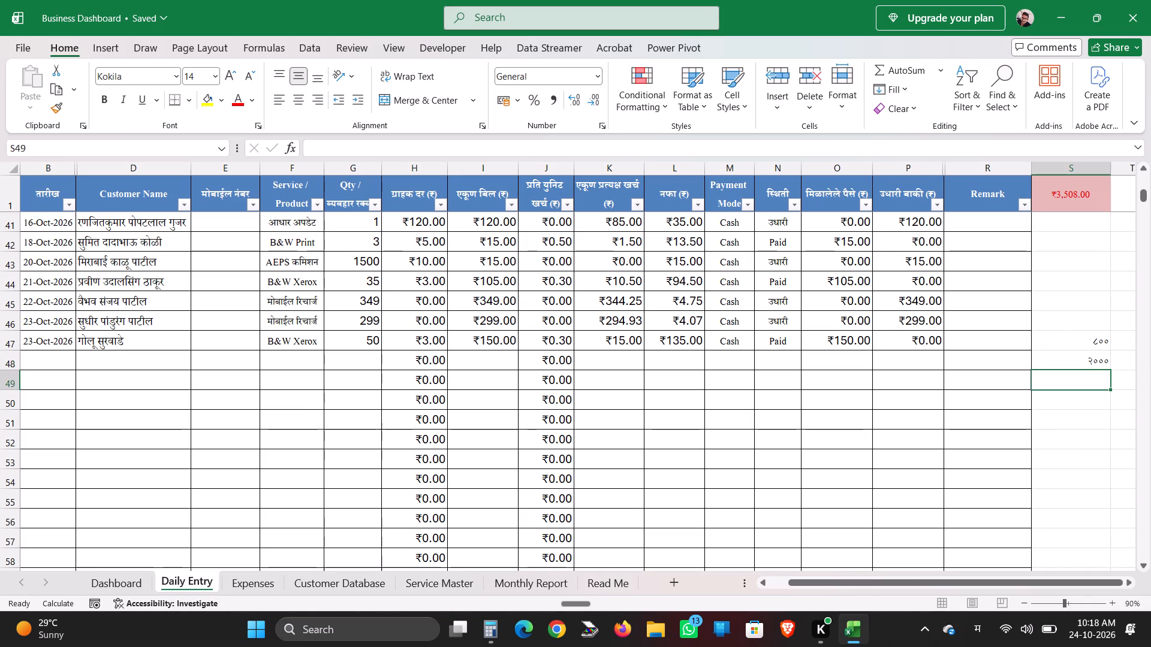
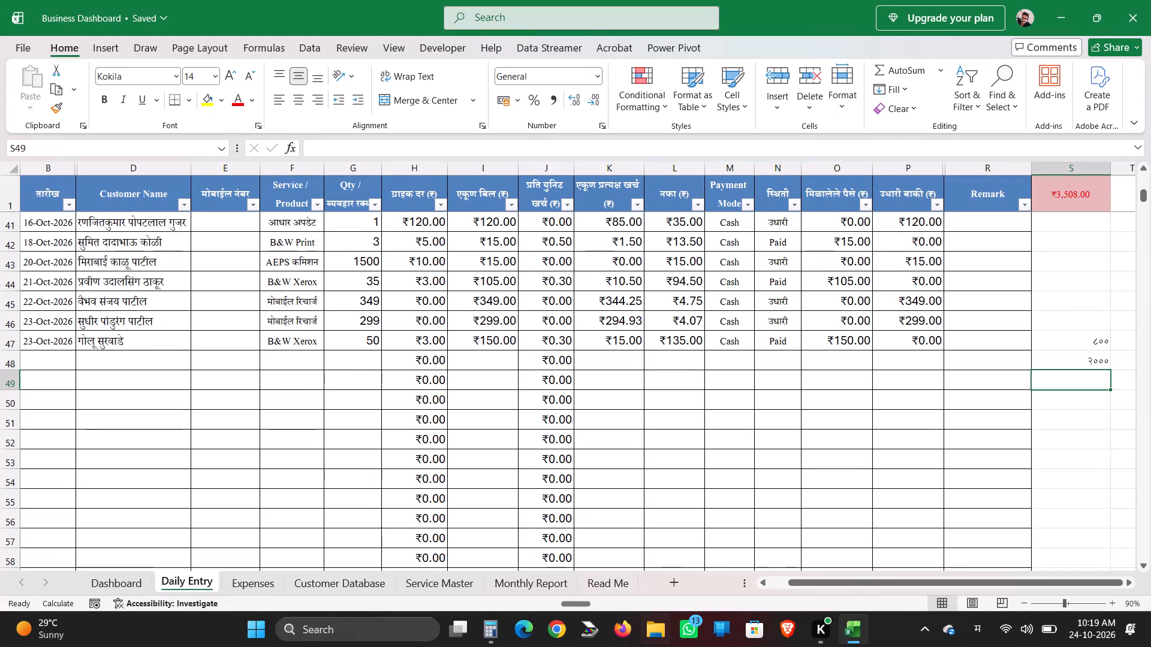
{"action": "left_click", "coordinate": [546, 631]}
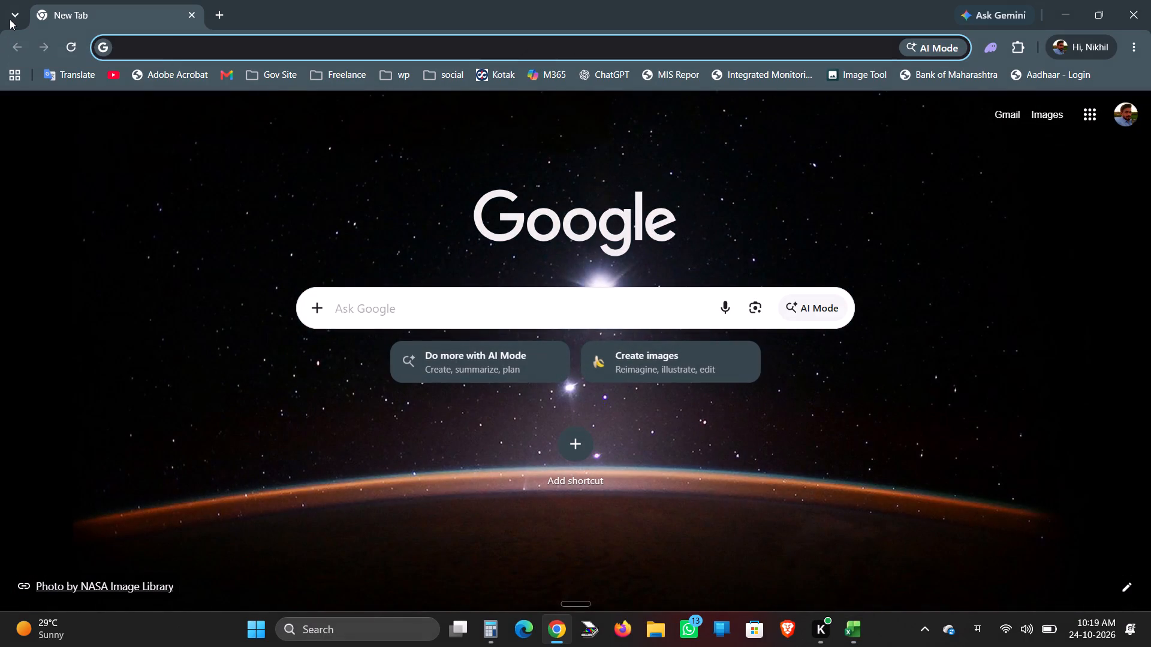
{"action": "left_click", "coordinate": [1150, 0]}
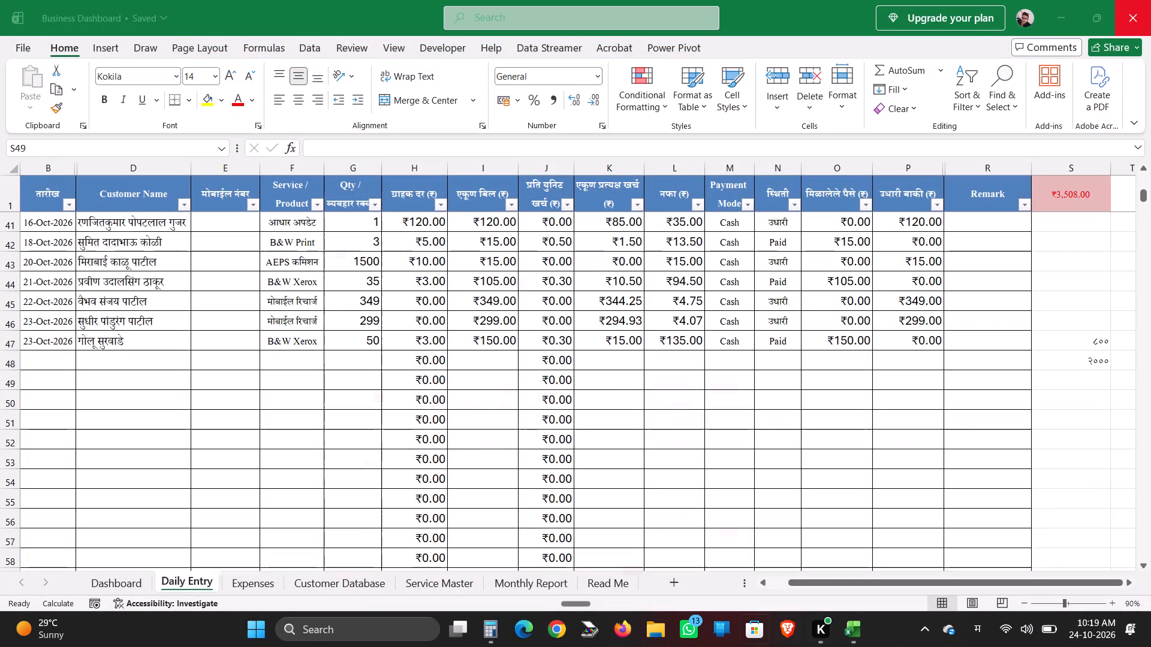
Switch to Microsoft Edge, open the IPO Gyani site and look through its current and upcoming mainboard IPOs.
{"action": "left_click", "coordinate": [525, 616]}
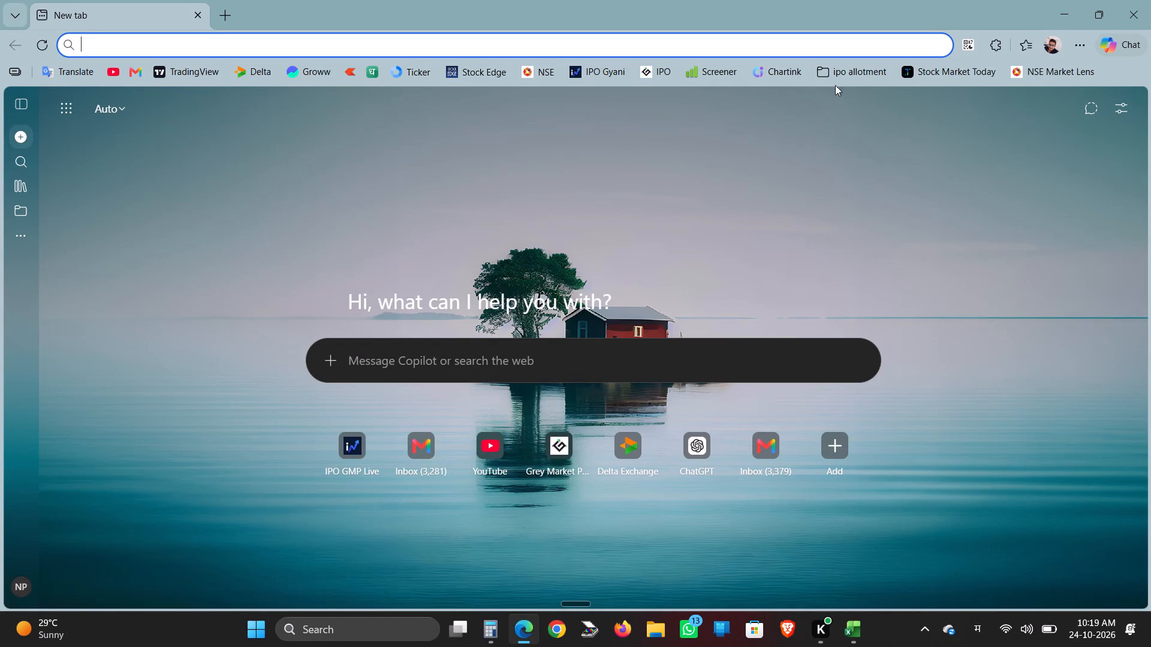
{"action": "left_click", "coordinate": [581, 72]}
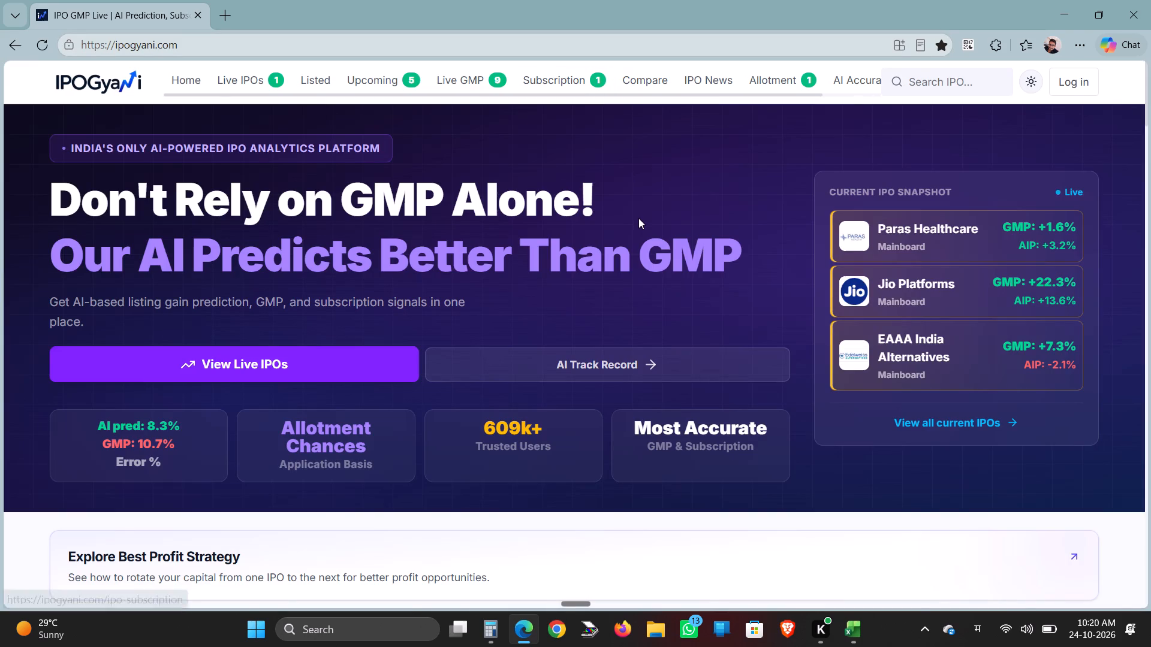
{"action": "scroll", "coordinate": [638, 218], "scroll_direction": "down", "scroll_amount": 10}
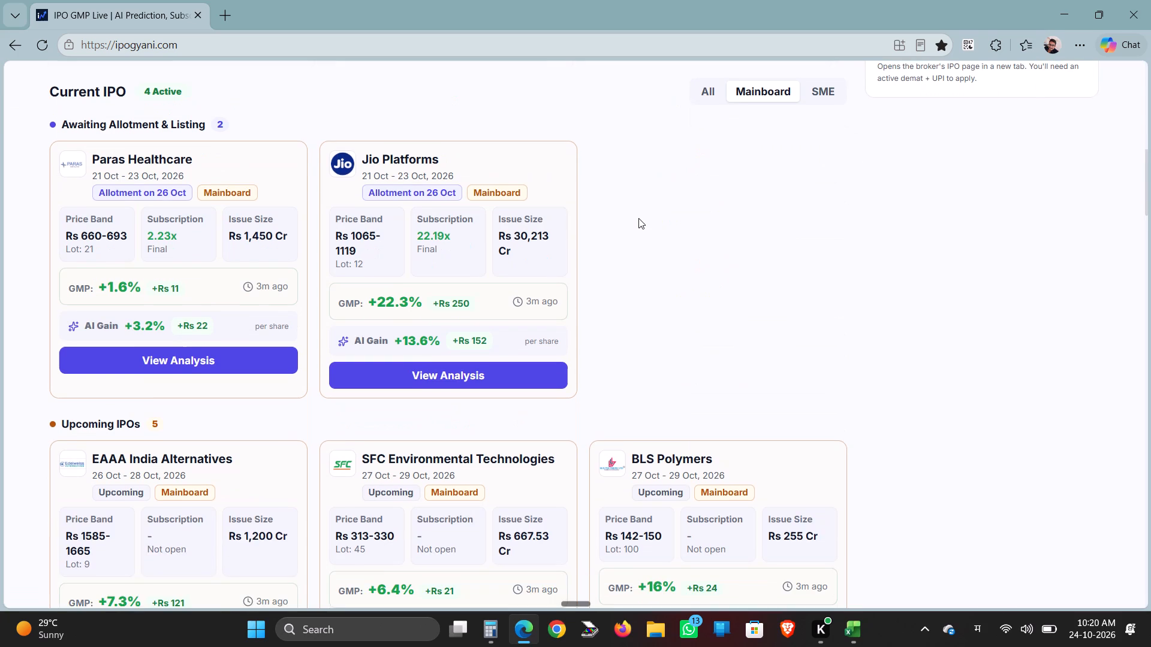
{"action": "scroll", "coordinate": [638, 218], "scroll_direction": "down", "scroll_amount": 6}
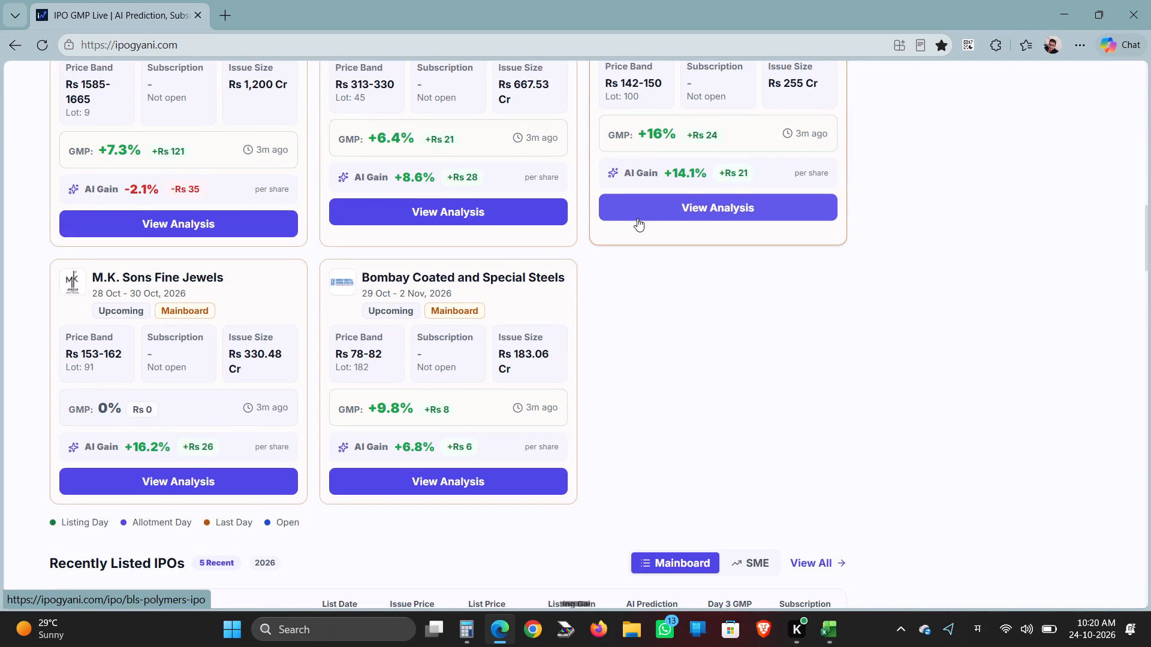
{"action": "scroll", "coordinate": [335, 347], "scroll_direction": "up", "scroll_amount": 2}
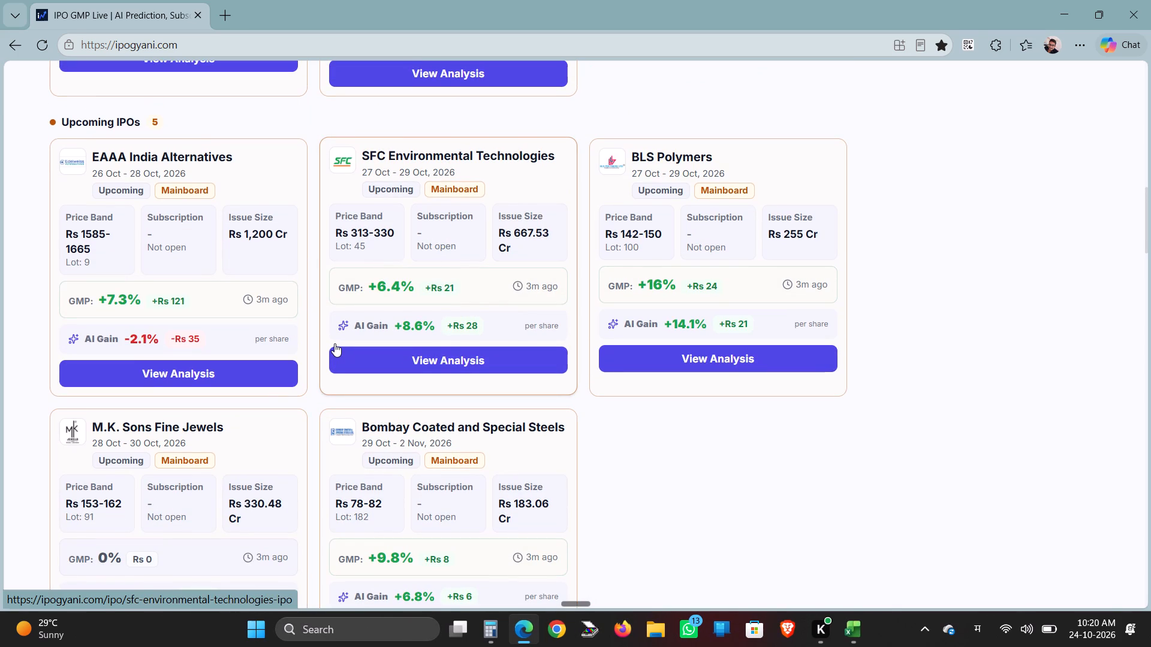
{"action": "scroll", "coordinate": [335, 343], "scroll_direction": "down", "scroll_amount": 6}
{"action": "scroll", "coordinate": [335, 343], "scroll_direction": "up", "scroll_amount": 12}
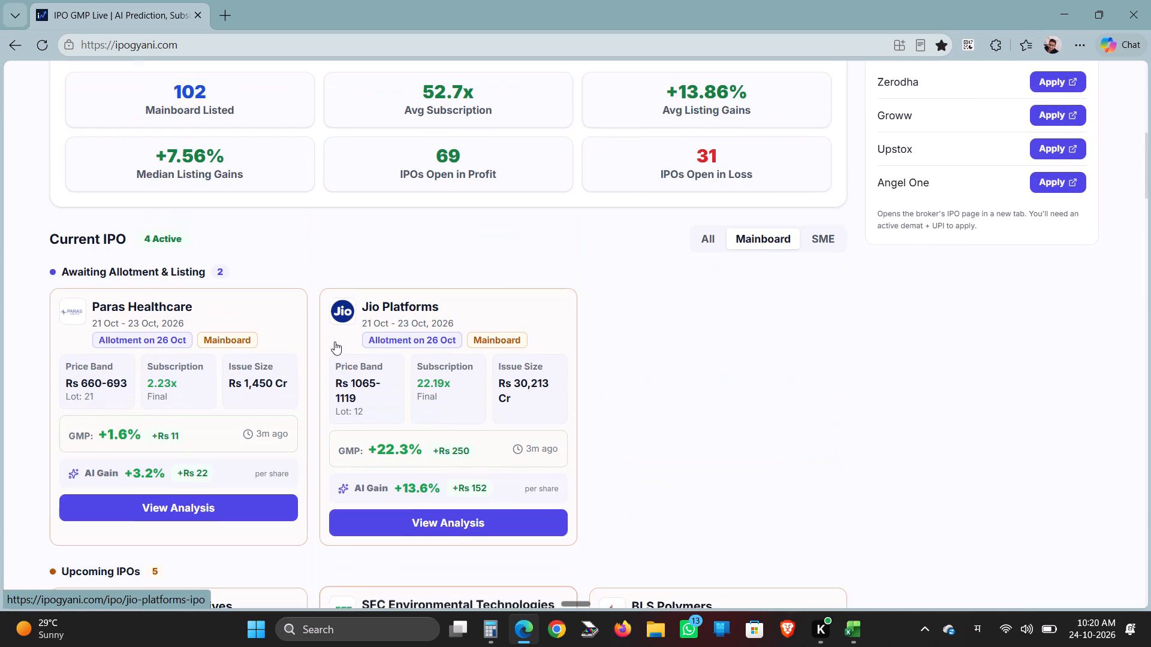
Open the Jio Platforms IPO analysis and review its GMP, AI prediction, final subscription and allotment chance sections.
{"action": "left_click", "coordinate": [459, 524]}
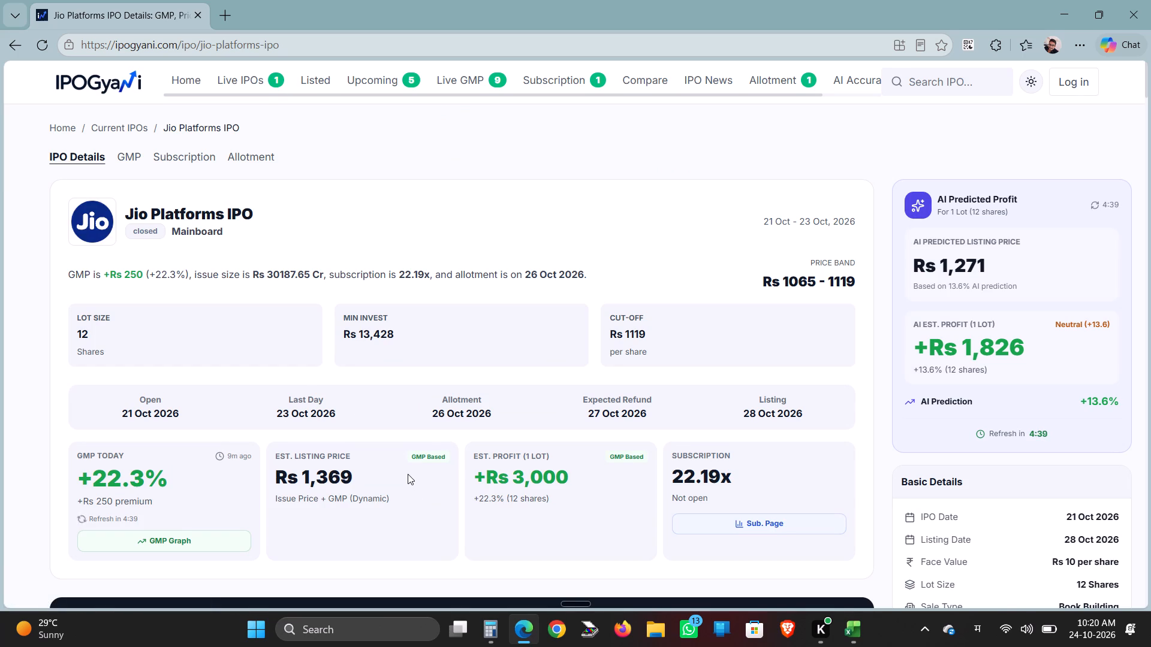
{"action": "scroll", "coordinate": [408, 474], "scroll_direction": "down", "scroll_amount": 3}
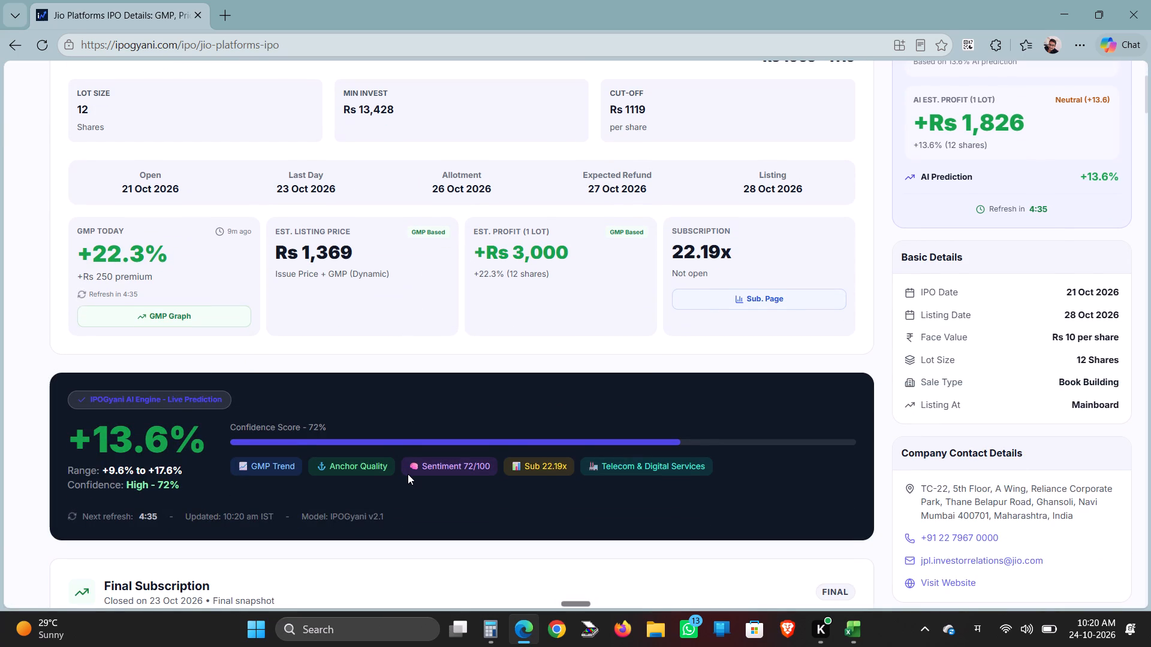
{"action": "scroll", "coordinate": [408, 474], "scroll_direction": "down", "scroll_amount": 5}
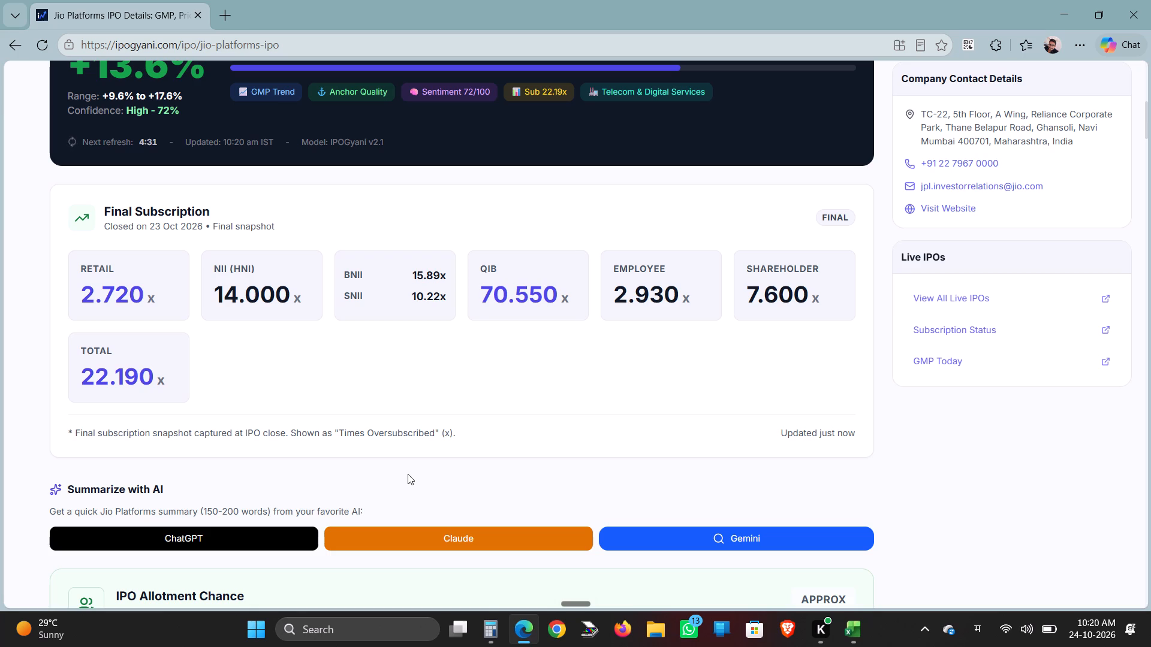
{"action": "scroll", "coordinate": [349, 202], "scroll_direction": "down", "scroll_amount": 4}
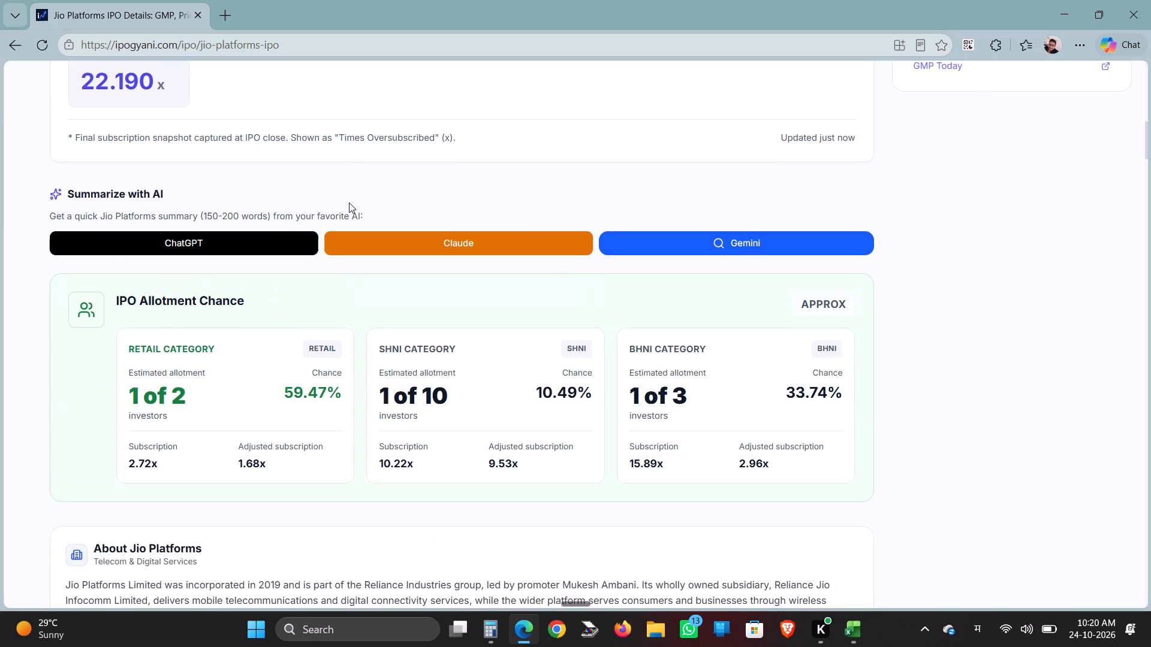
{"action": "scroll", "coordinate": [349, 202], "scroll_direction": "up", "scroll_amount": 6}
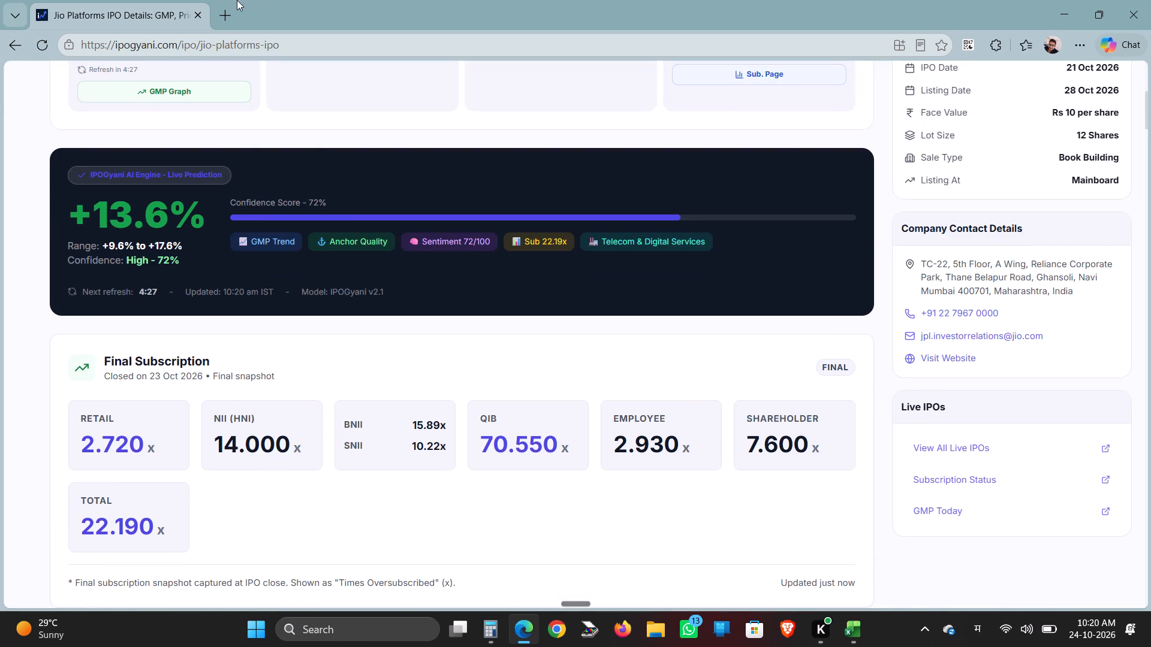
Open YouTube in a new browser tab and browse the recommended videos on its home feed.
{"action": "left_click", "coordinate": [232, 19]}
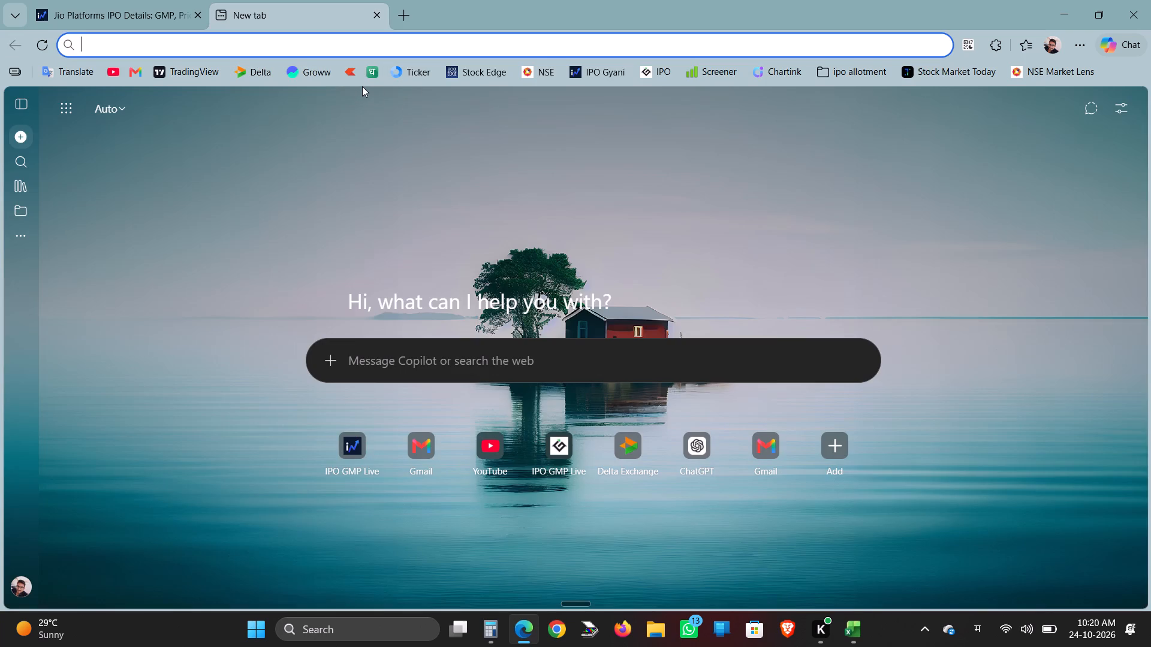
{"action": "left_click", "coordinate": [121, 73]}
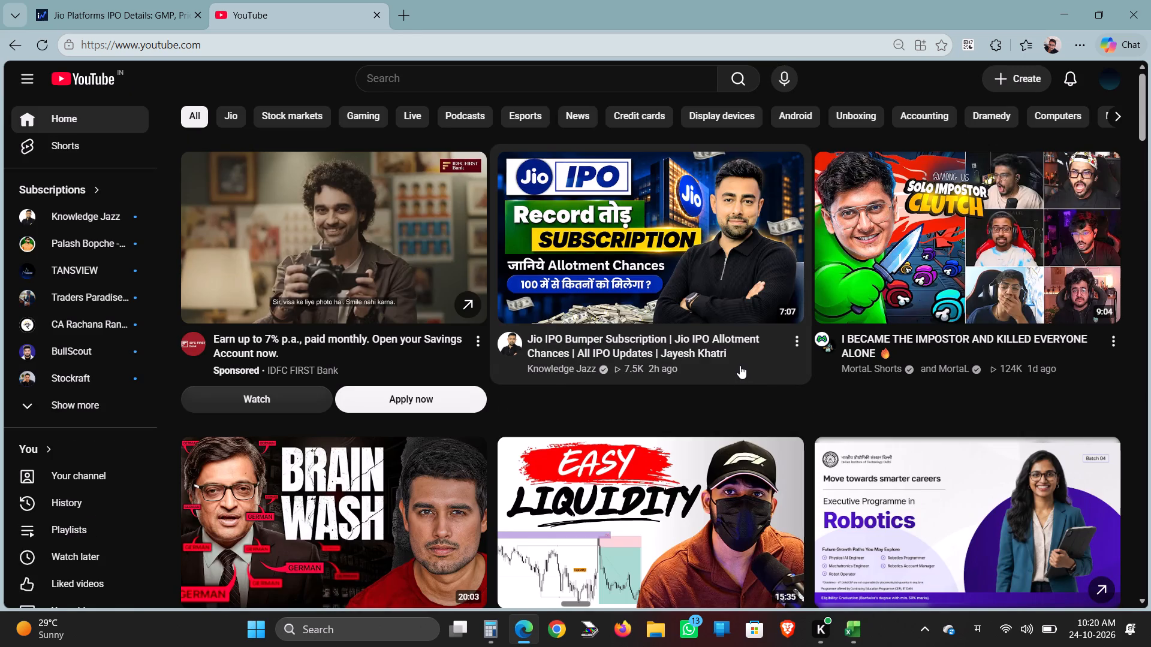
{"action": "scroll", "coordinate": [738, 362], "scroll_direction": "down", "scroll_amount": 4}
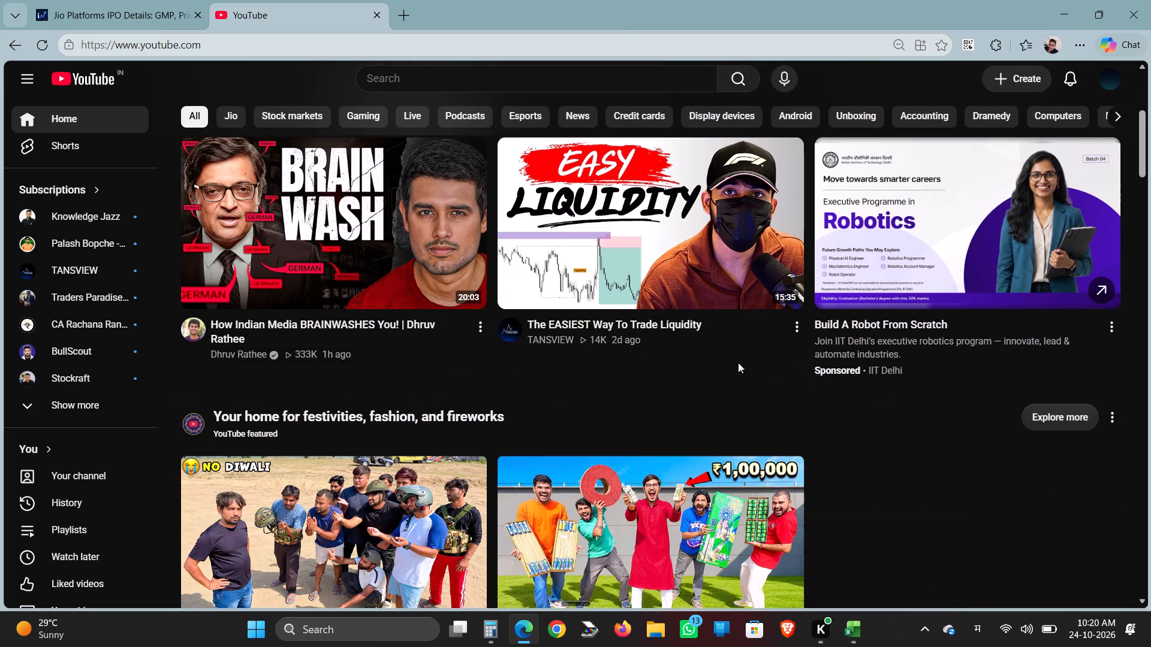
{"action": "scroll", "coordinate": [736, 362], "scroll_direction": "down", "scroll_amount": 4}
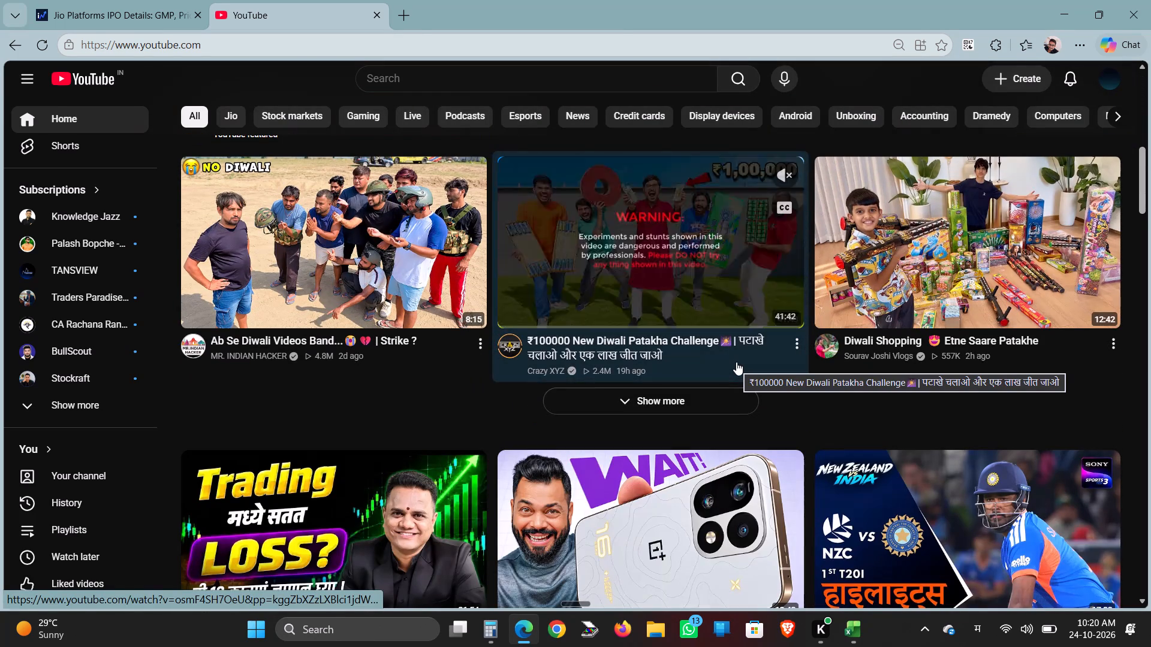
{"action": "scroll", "coordinate": [736, 362], "scroll_direction": "down", "scroll_amount": 4}
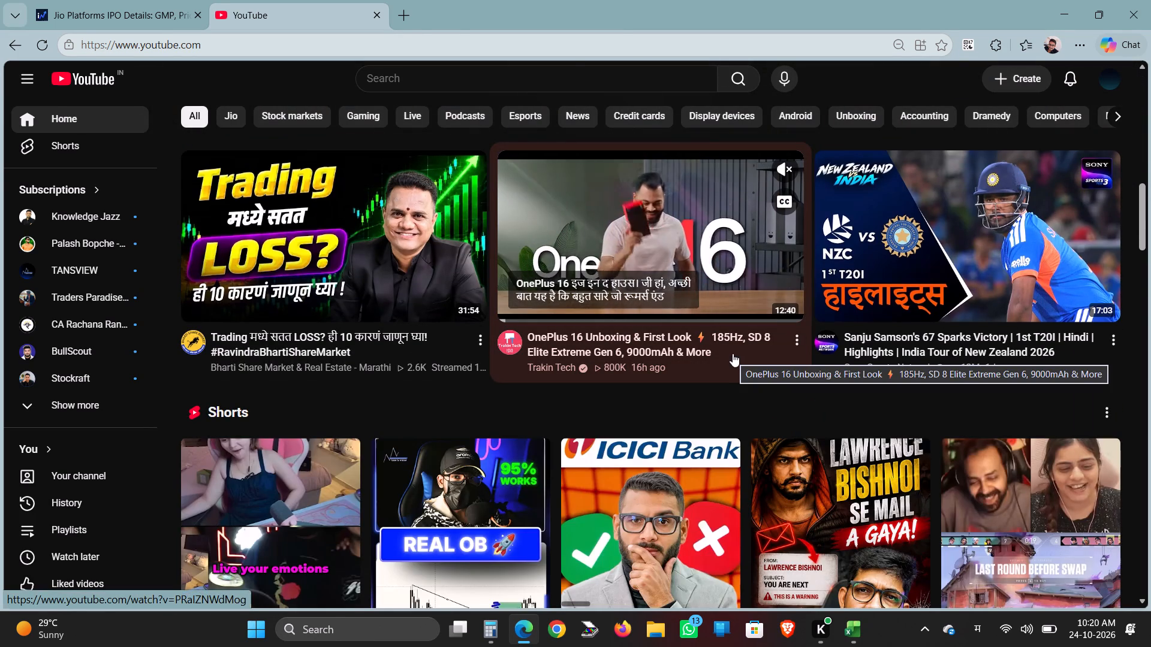
{"action": "scroll", "coordinate": [733, 353], "scroll_direction": "down", "scroll_amount": 4}
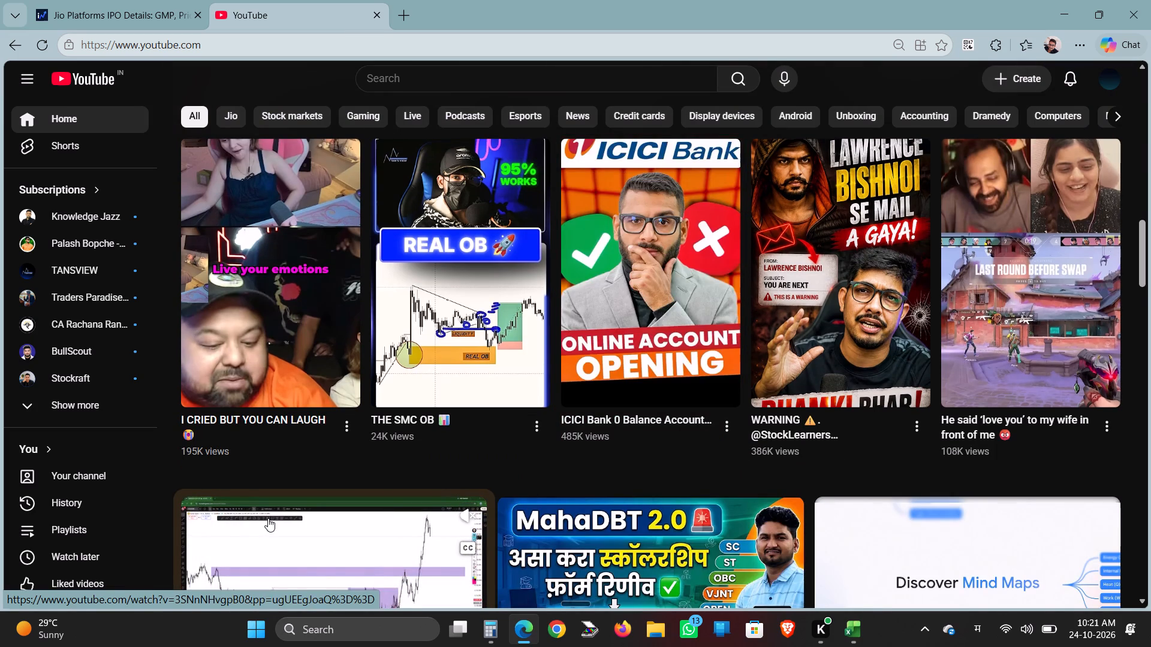
{"action": "scroll", "coordinate": [268, 519], "scroll_direction": "down", "scroll_amount": 3}
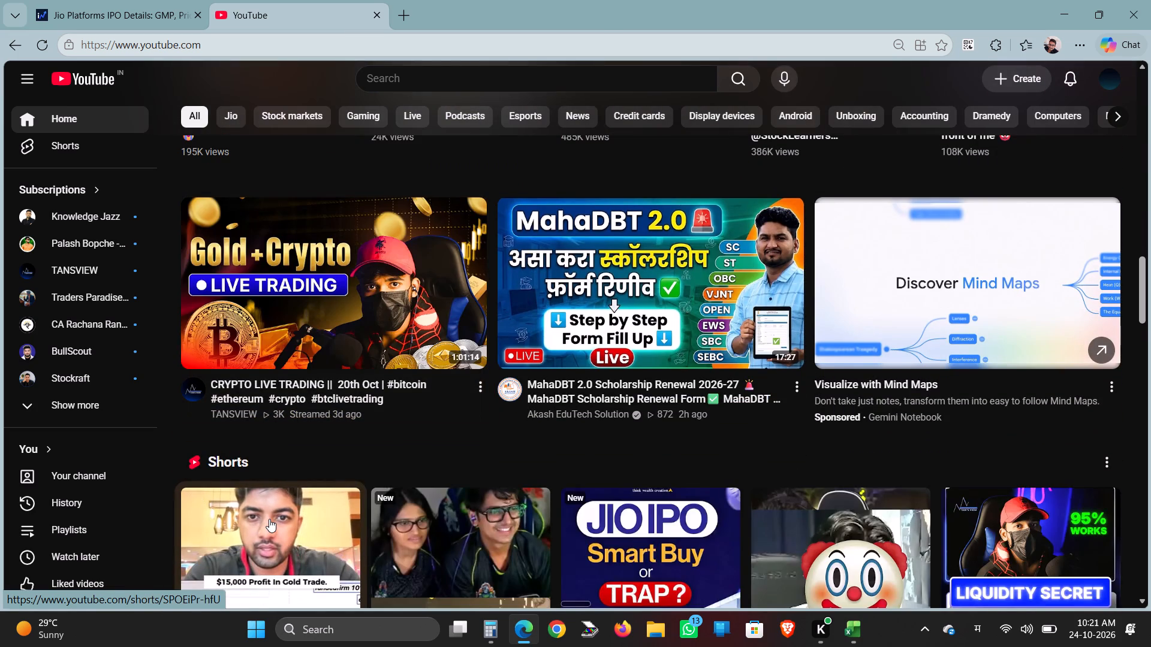
{"action": "scroll", "coordinate": [269, 519], "scroll_direction": "down", "scroll_amount": 3}
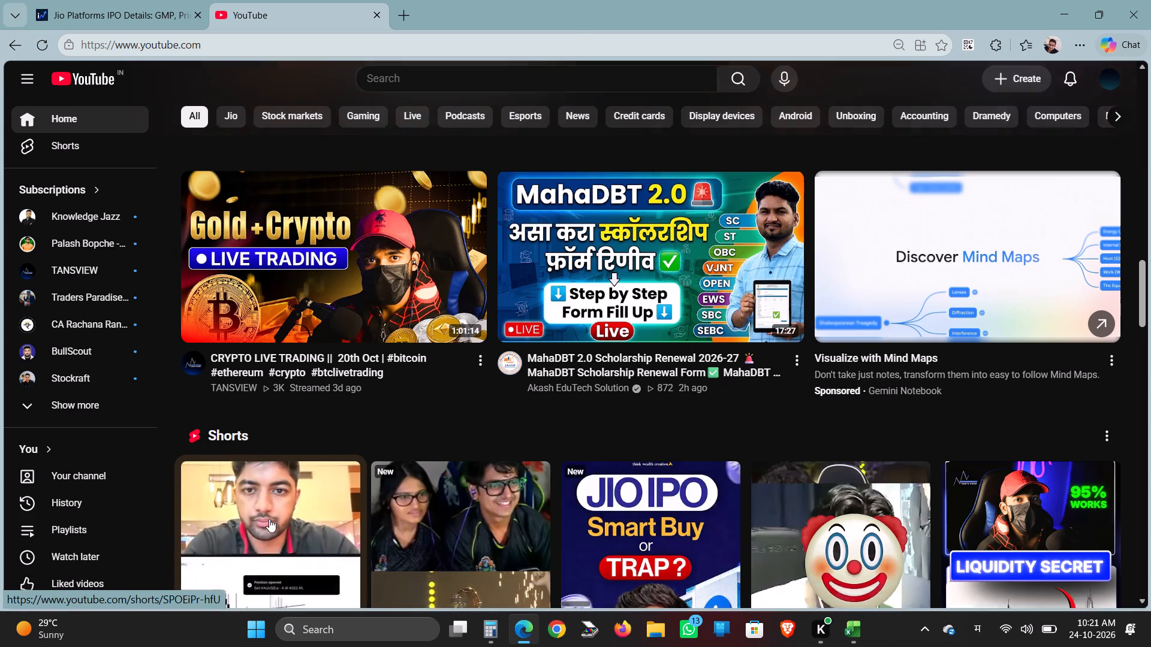
{"action": "scroll", "coordinate": [269, 519], "scroll_direction": "down", "scroll_amount": 2}
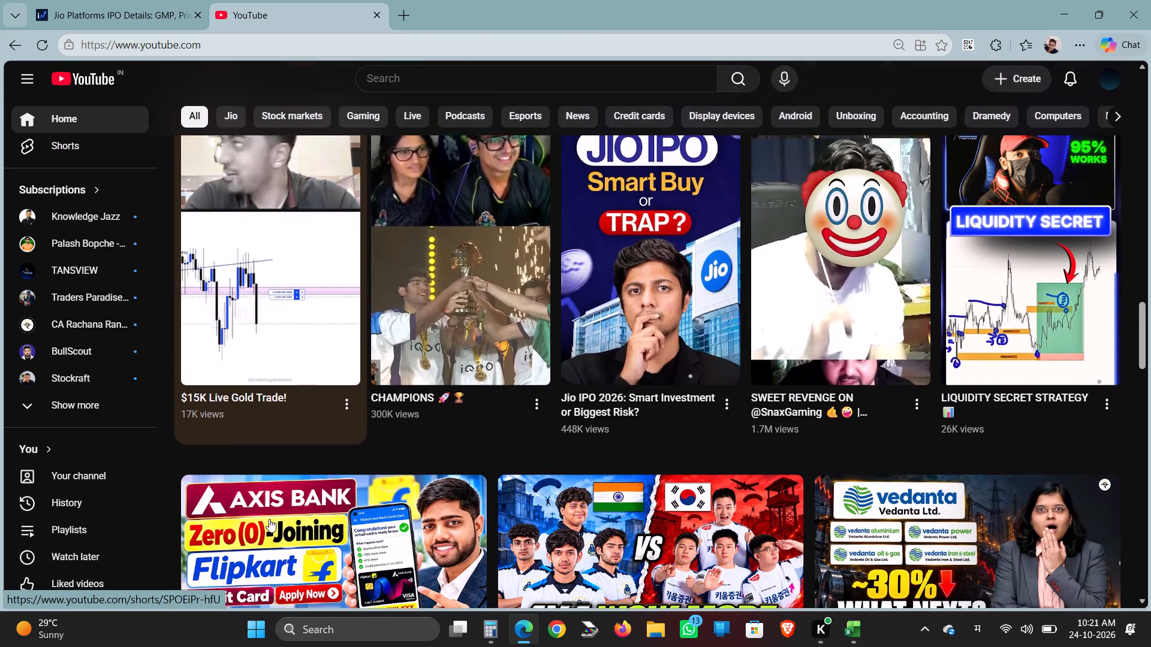
{"action": "scroll", "coordinate": [269, 519], "scroll_direction": "down", "scroll_amount": 2}
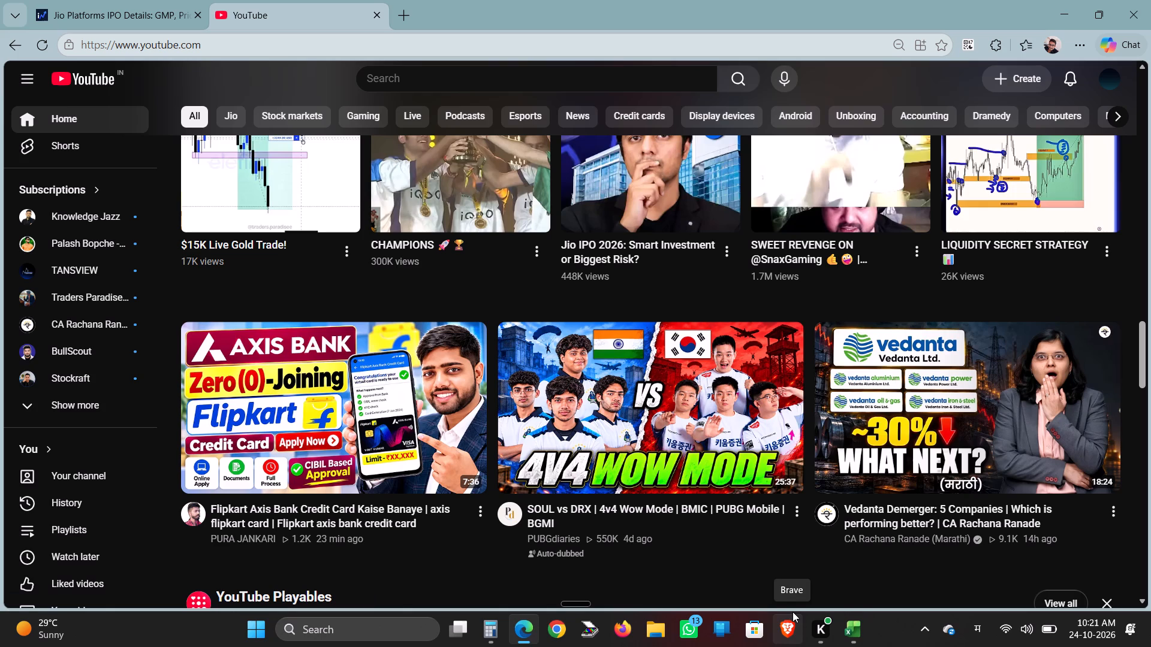
{"action": "scroll", "coordinate": [640, 511], "scroll_direction": "down", "scroll_amount": 5}
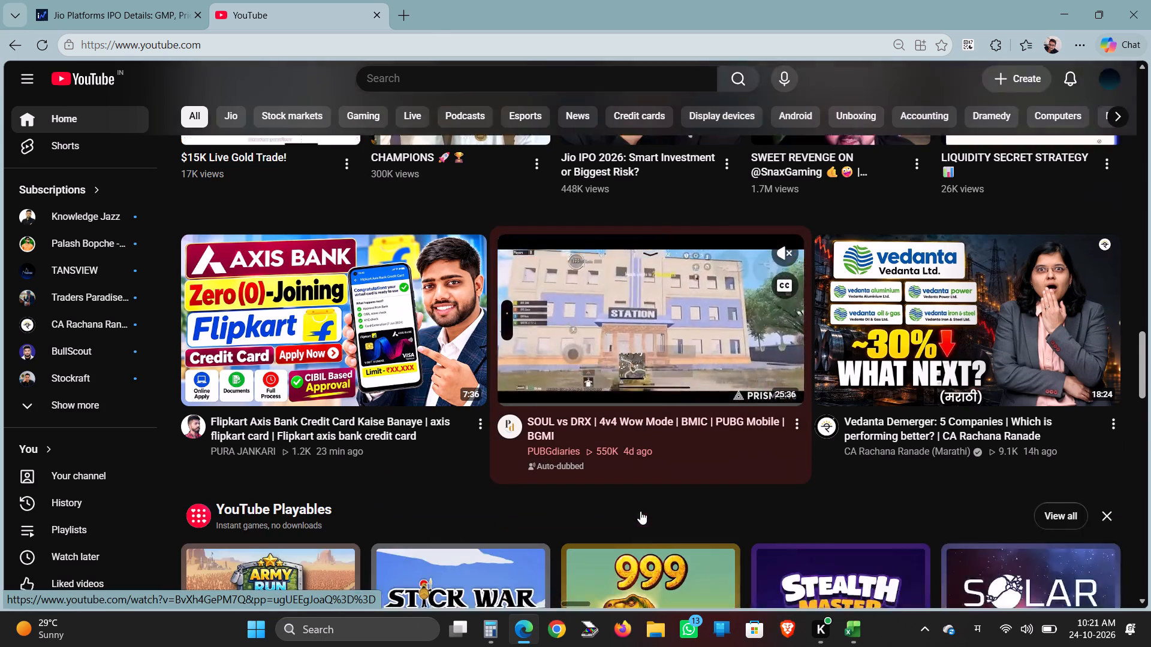
{"action": "scroll", "coordinate": [640, 511], "scroll_direction": "down", "scroll_amount": 5}
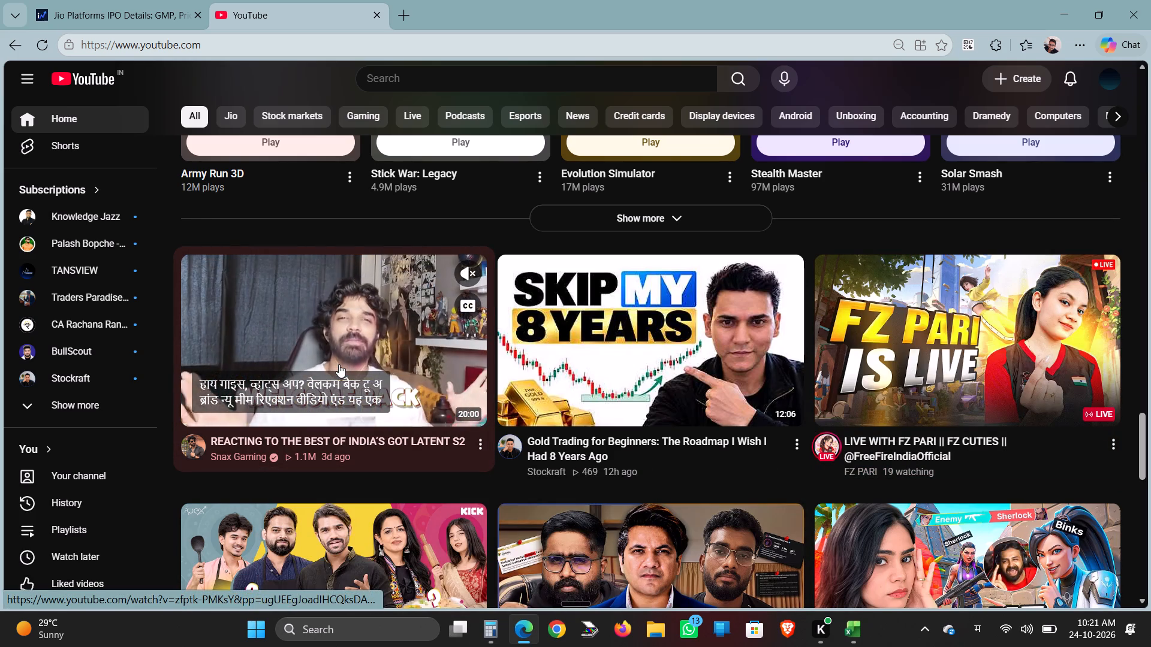
{"action": "scroll", "coordinate": [344, 371], "scroll_direction": "down", "scroll_amount": 3}
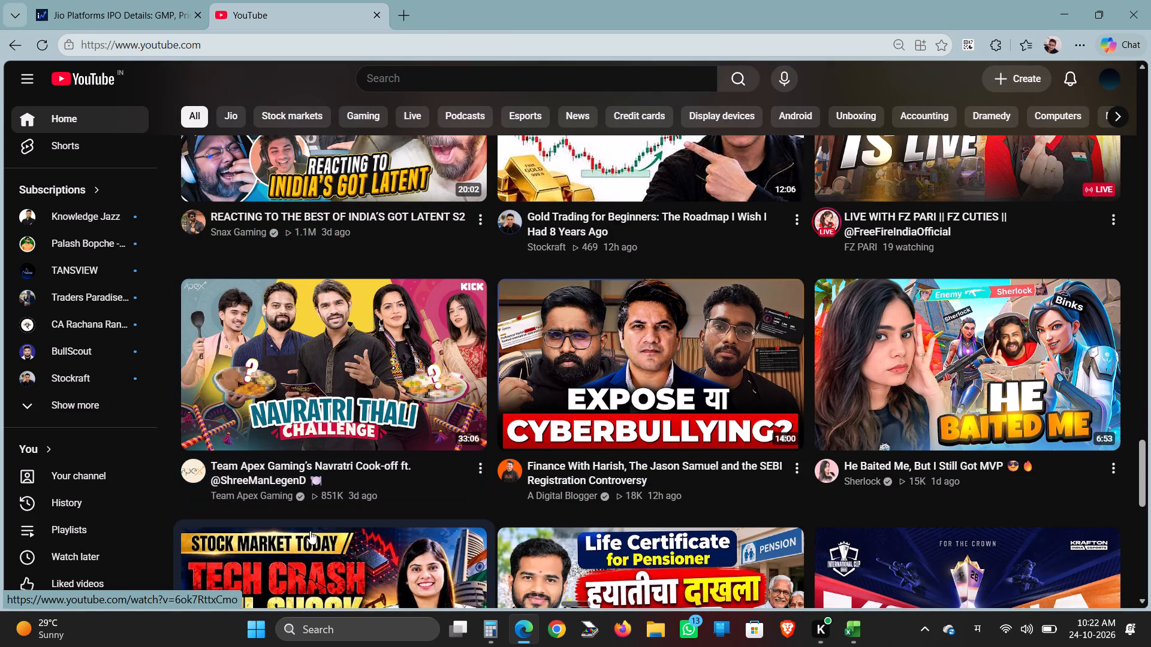
{"action": "scroll", "coordinate": [310, 531], "scroll_direction": "down", "scroll_amount": 2}
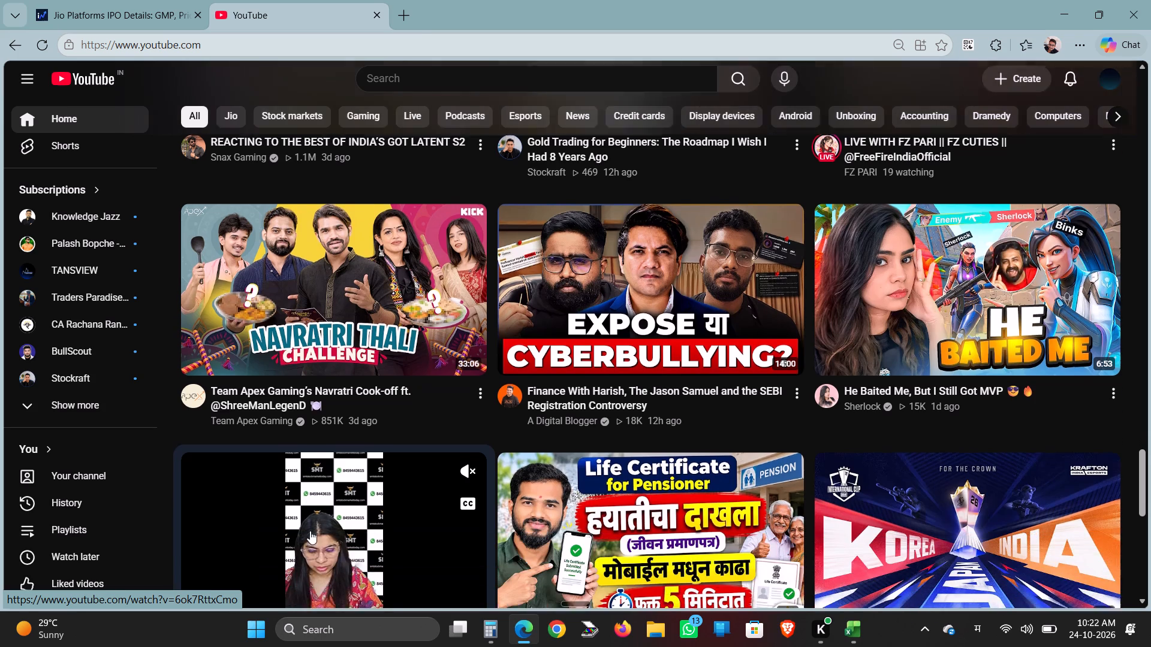
{"action": "scroll", "coordinate": [310, 531], "scroll_direction": "down", "scroll_amount": 1}
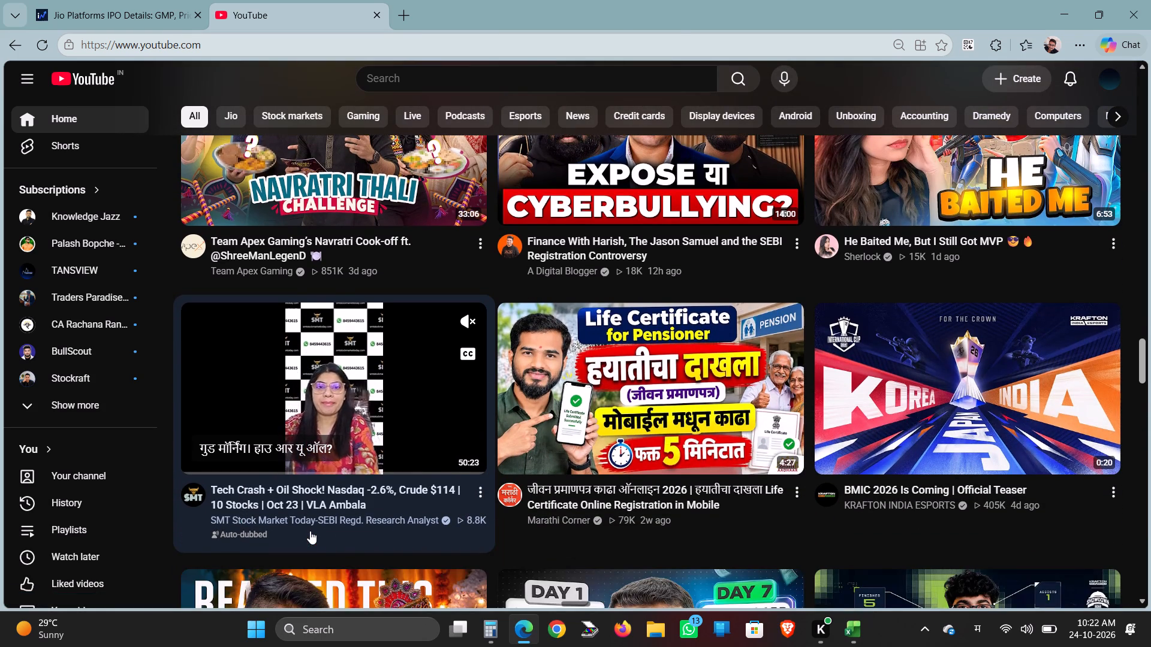
{"action": "scroll", "coordinate": [310, 531], "scroll_direction": "down", "scroll_amount": 1}
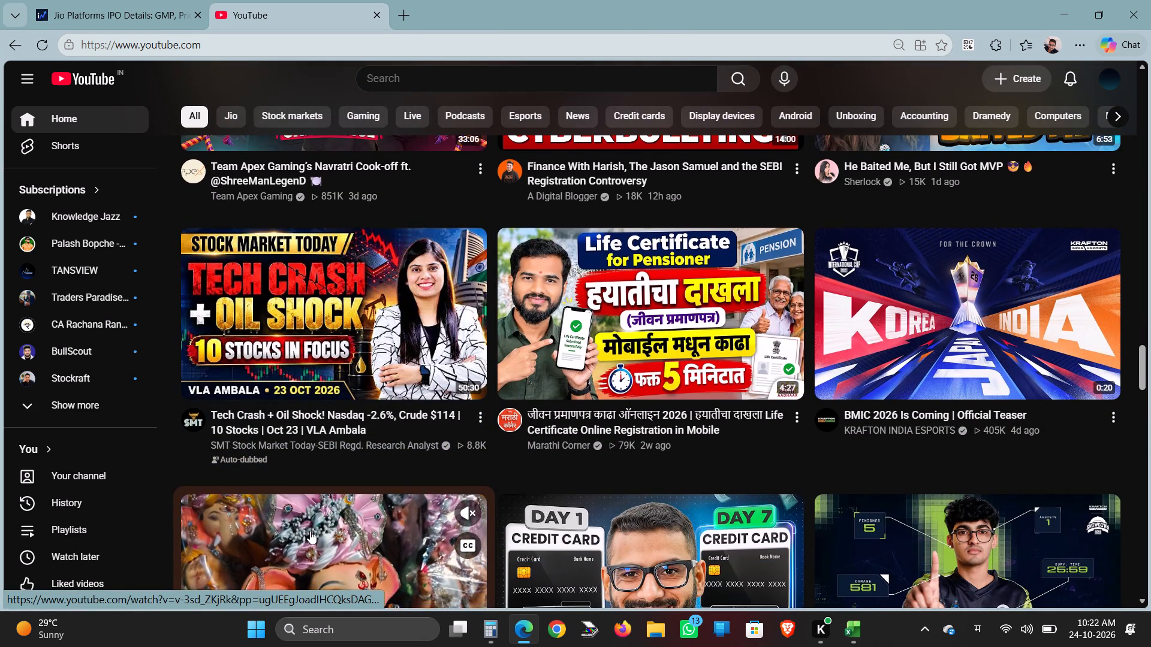
{"action": "scroll", "coordinate": [310, 531], "scroll_direction": "down", "scroll_amount": 6}
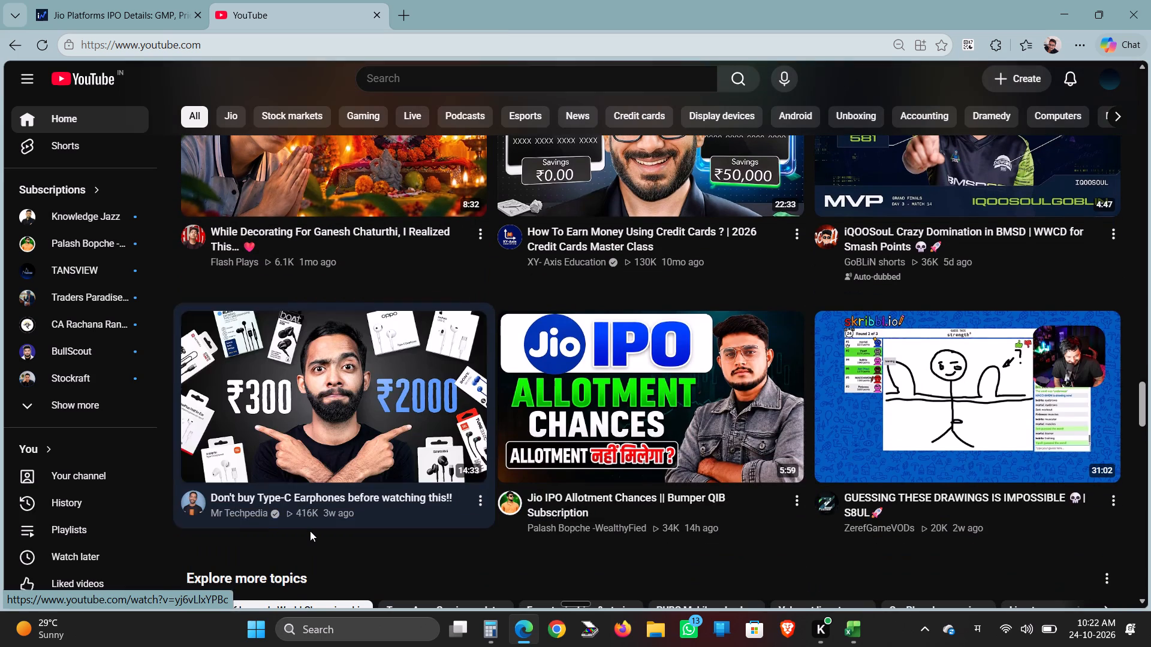
{"action": "scroll", "coordinate": [315, 527], "scroll_direction": "down", "scroll_amount": 5}
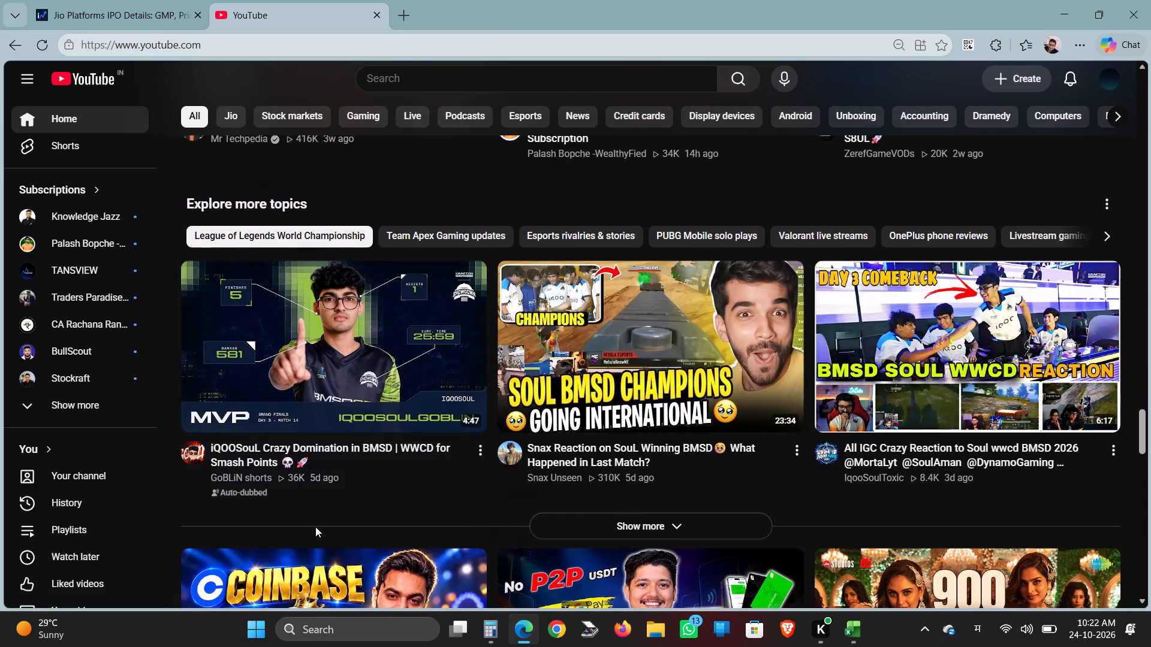
{"action": "scroll", "coordinate": [309, 521], "scroll_direction": "down", "scroll_amount": 4}
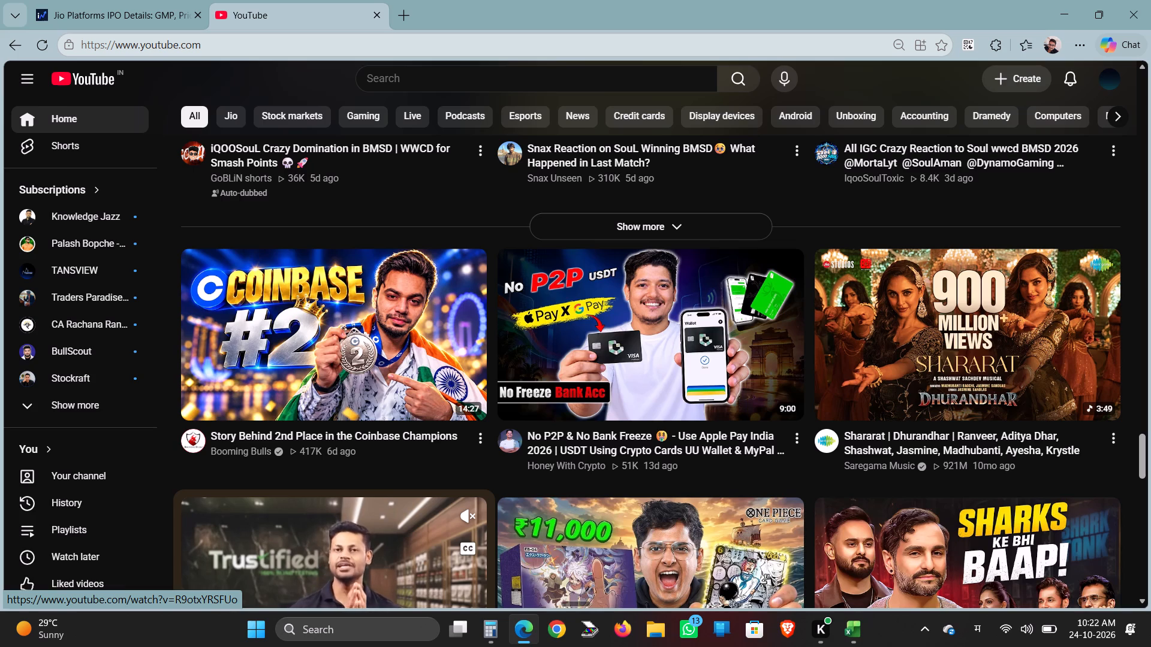
{"action": "scroll", "coordinate": [306, 509], "scroll_direction": "up", "scroll_amount": 12}
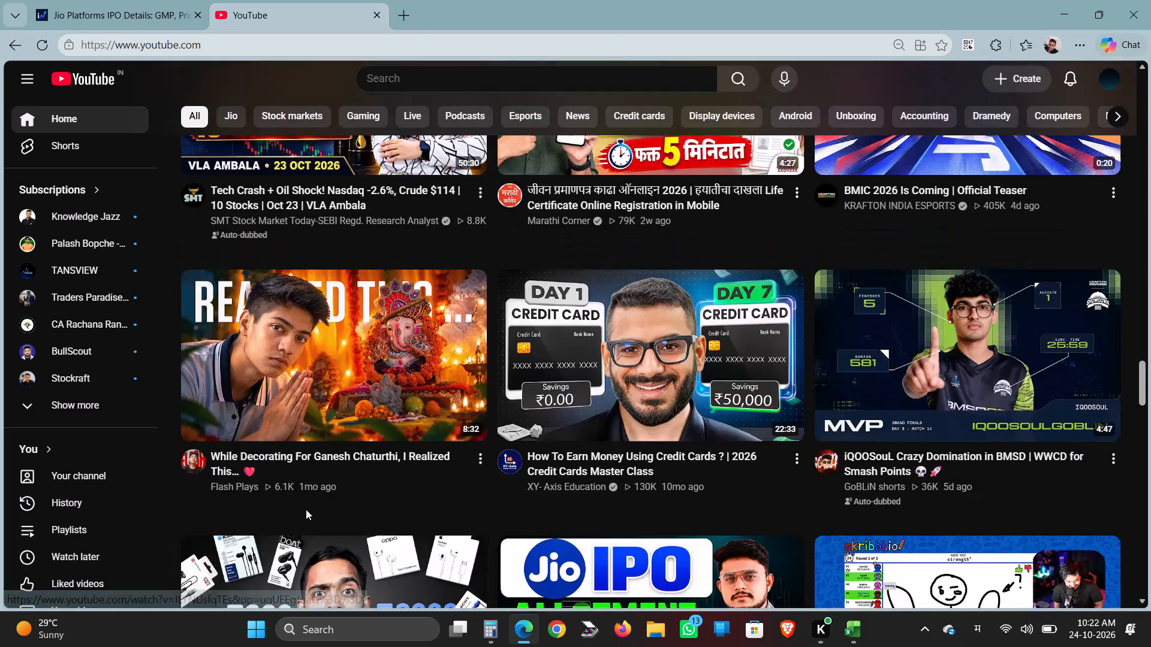
{"action": "scroll", "coordinate": [306, 509], "scroll_direction": "up", "scroll_amount": 20}
{"action": "scroll", "coordinate": [306, 509], "scroll_direction": "up", "scroll_amount": 11}
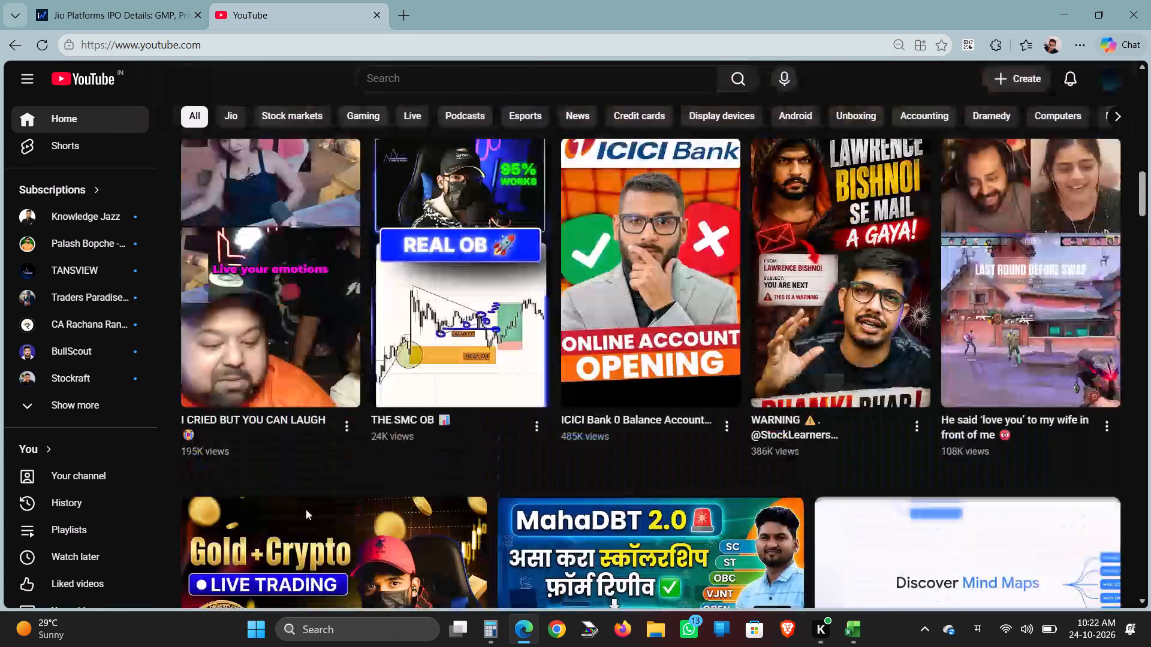
{"action": "scroll", "coordinate": [306, 509], "scroll_direction": "up", "scroll_amount": 20}
{"action": "scroll", "coordinate": [306, 509], "scroll_direction": "up", "scroll_amount": 6}
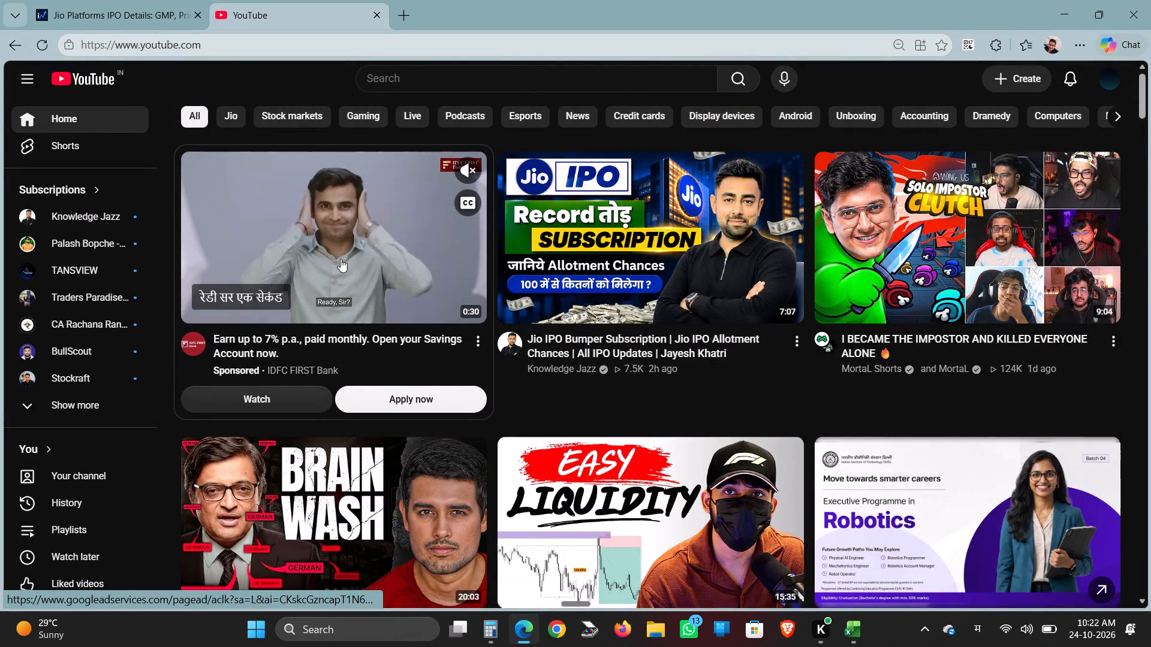
From the subscribed WealthyFied channel, play "Jio IPO Allotment Chances || Bumper QIB Subscription", skipping the ad and declining the Premium offer.
{"action": "left_click", "coordinate": [79, 240]}
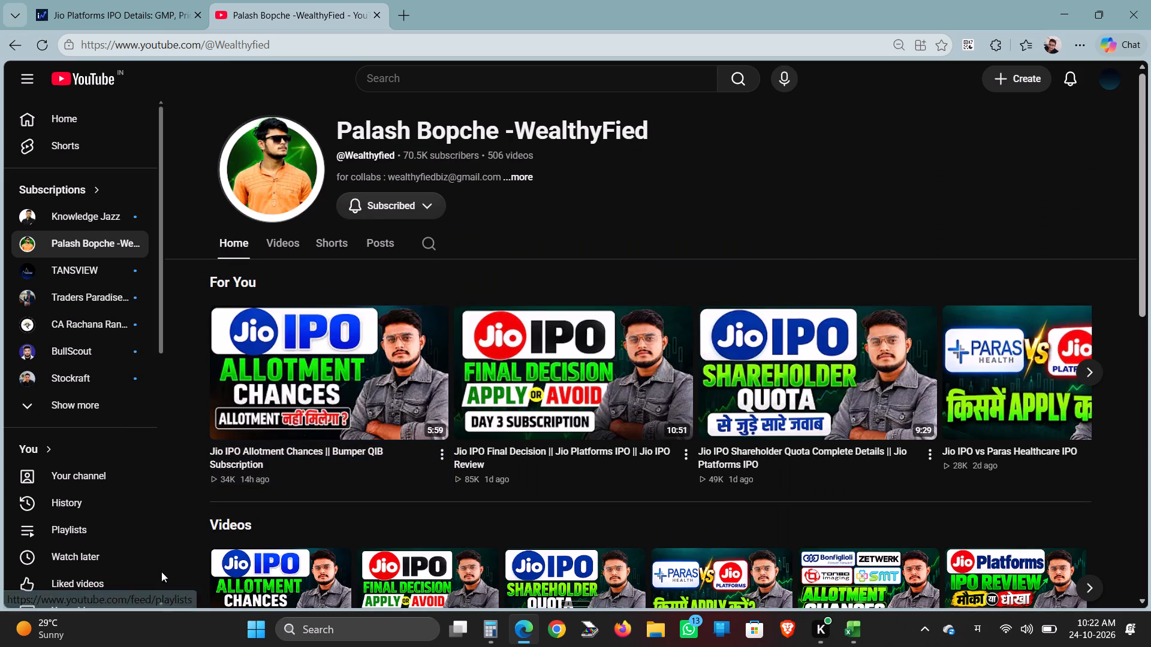
{"action": "left_click", "coordinate": [309, 383]}
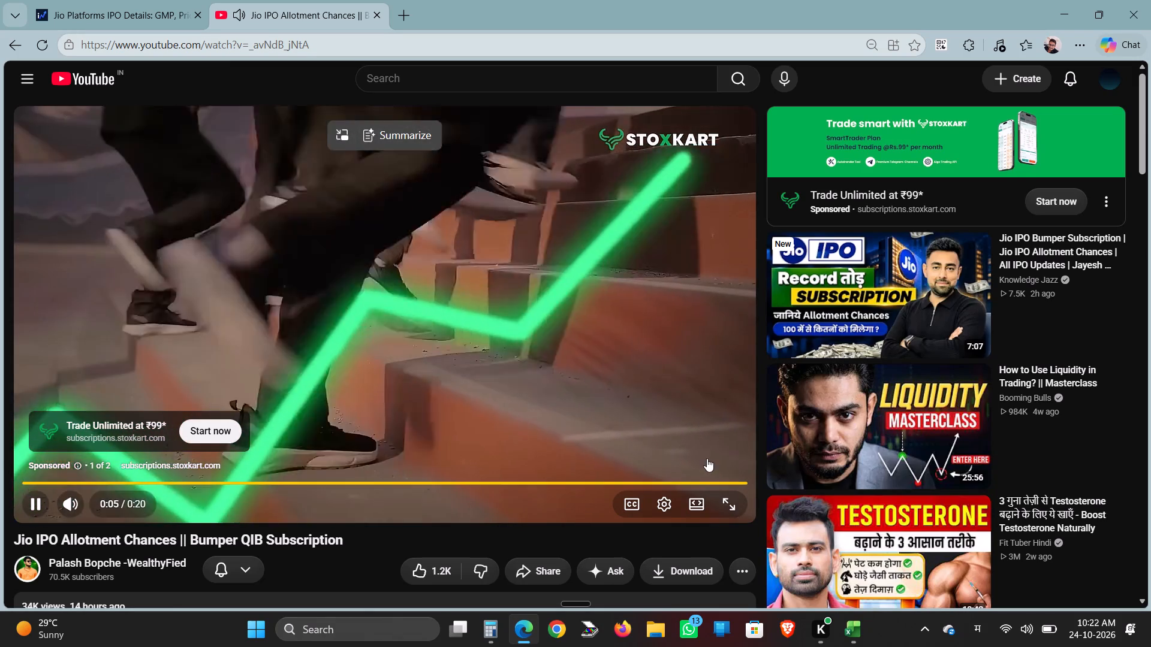
{"action": "left_click", "coordinate": [707, 464]}
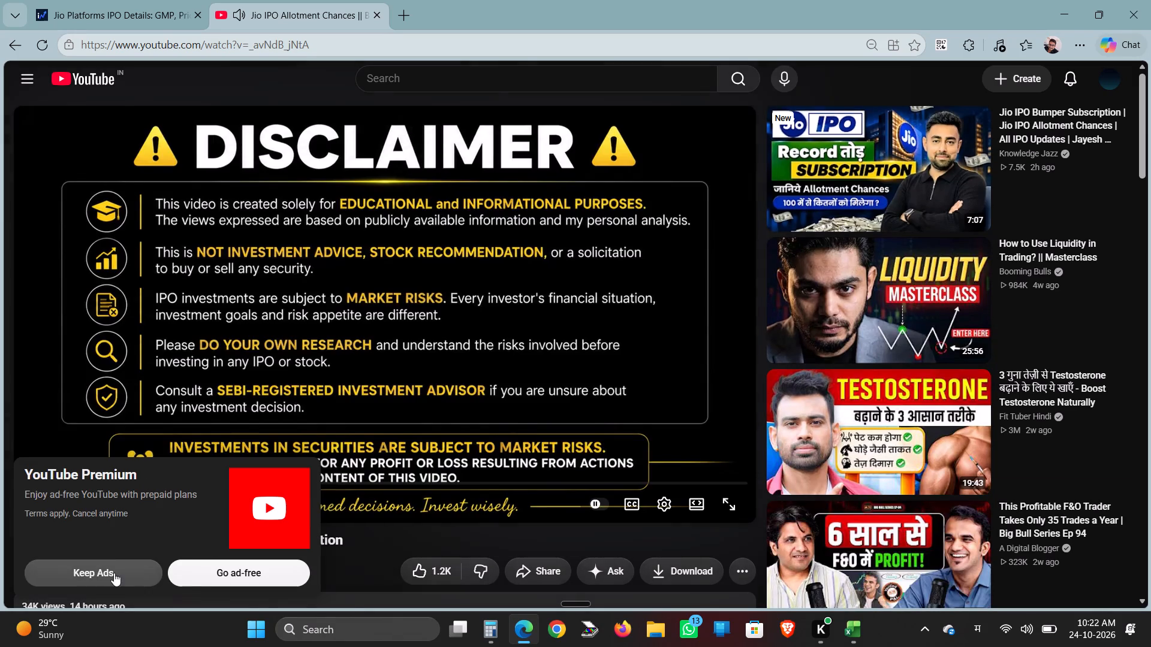
{"action": "left_click", "coordinate": [114, 573]}
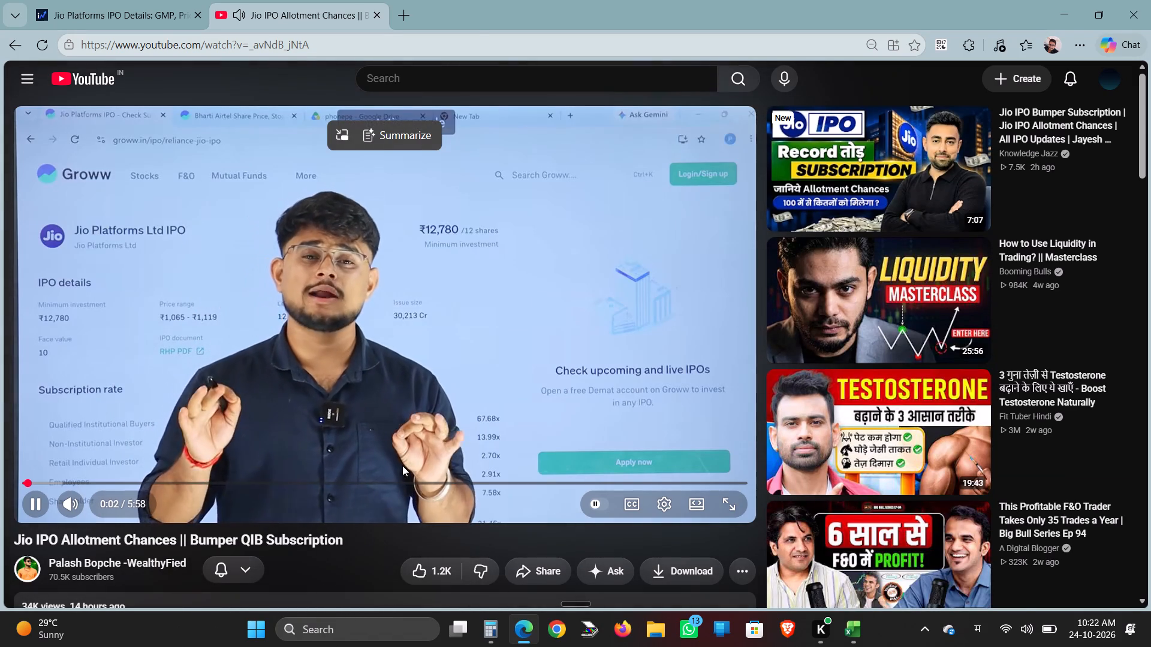